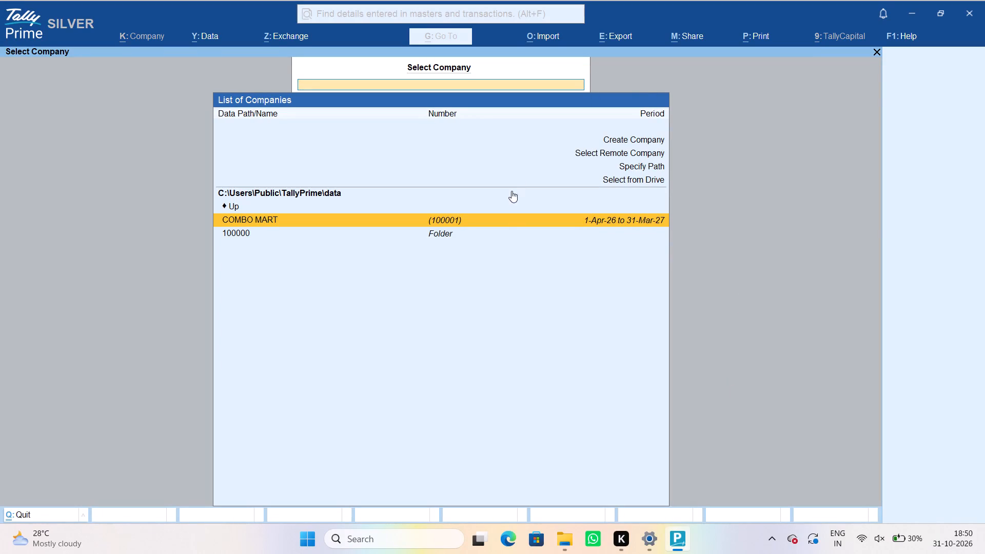
Load the company COMBO MART.
double_click(507, 220)
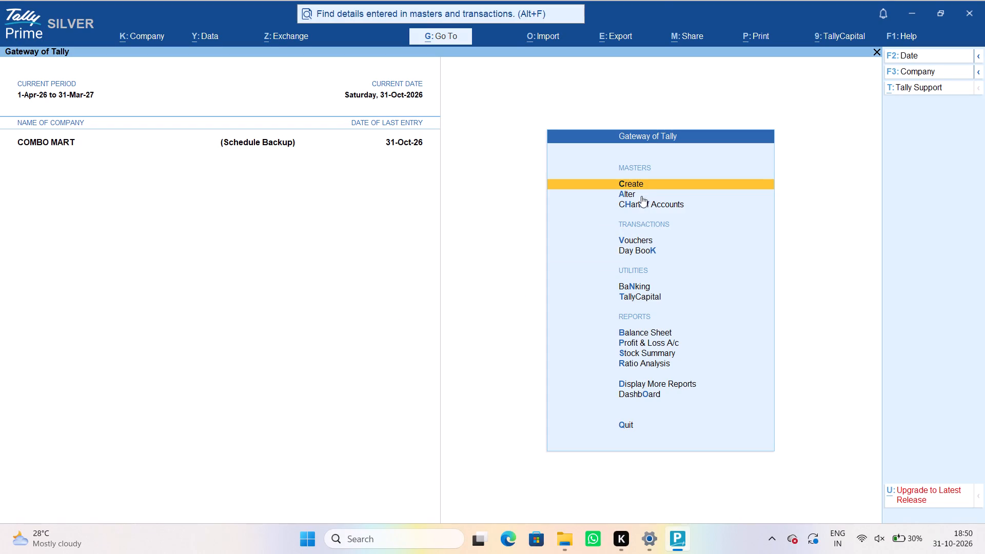
In the Stock Summary's FOLDER group, check the September vouchers of the item IPHONE 12 / 12 PRO.
click(638, 195)
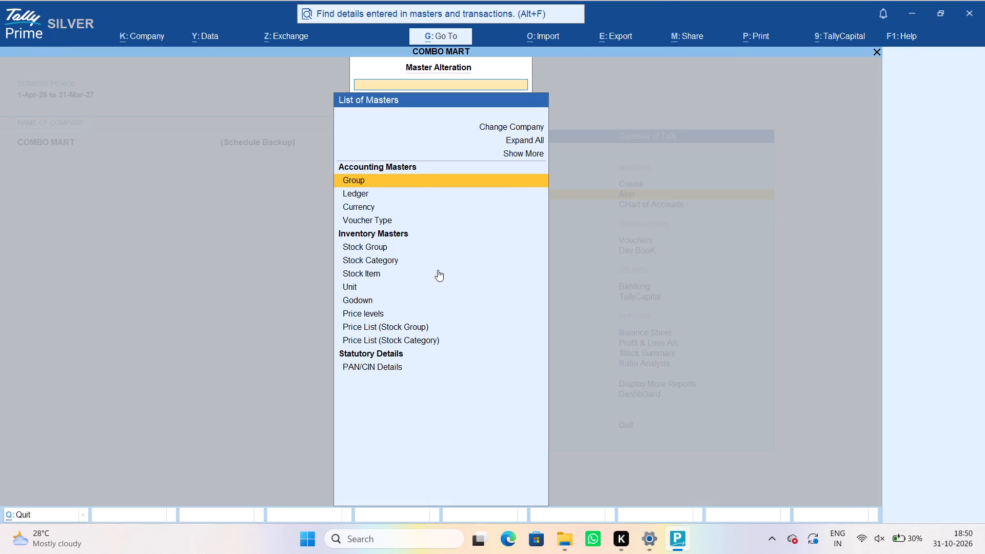
key(Escape)
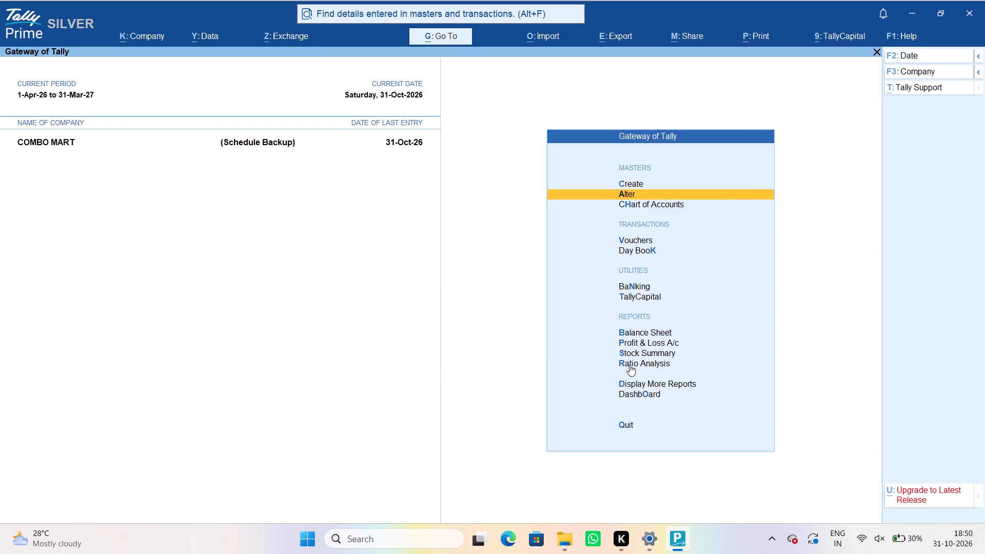
click(647, 353)
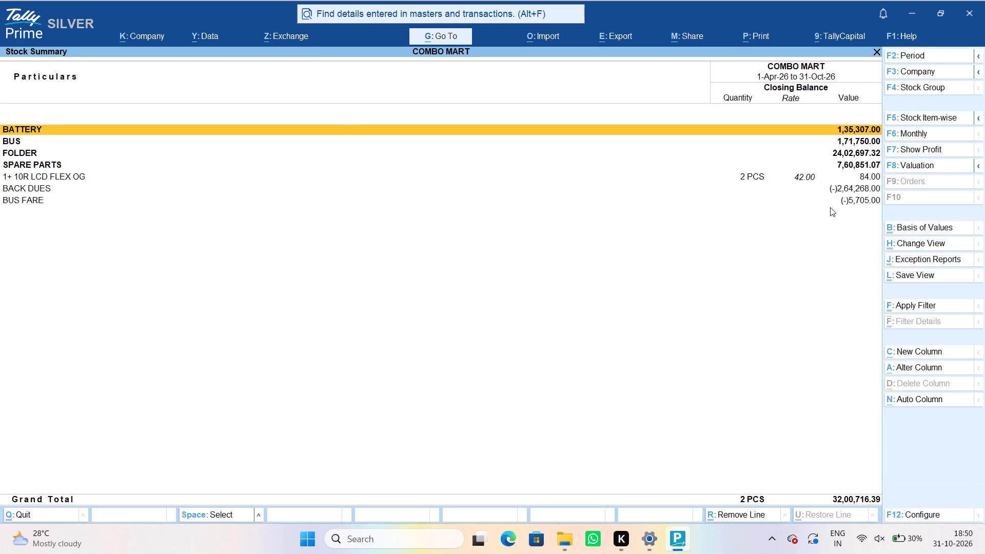
double_click(839, 154)
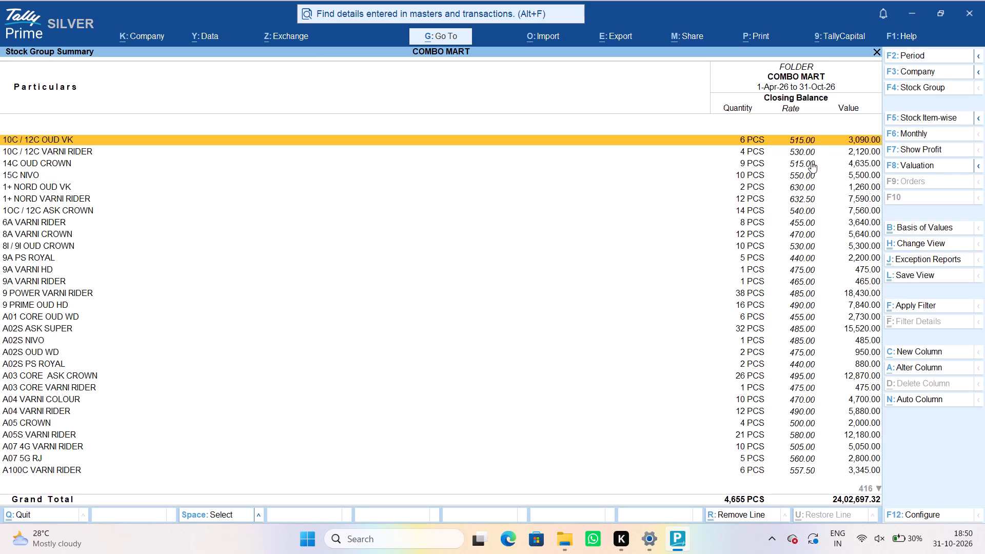
scroll(760, 277, down, 16)
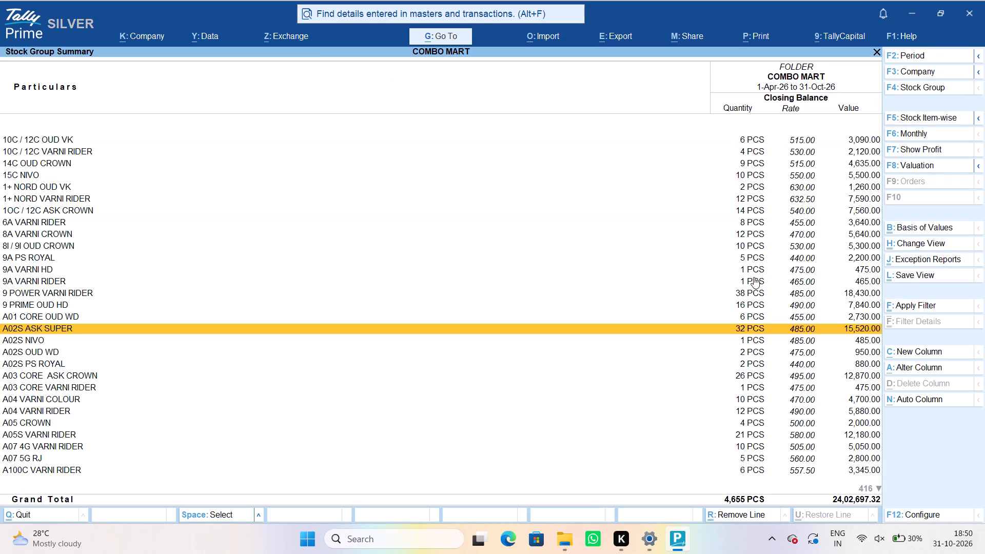
key(i)
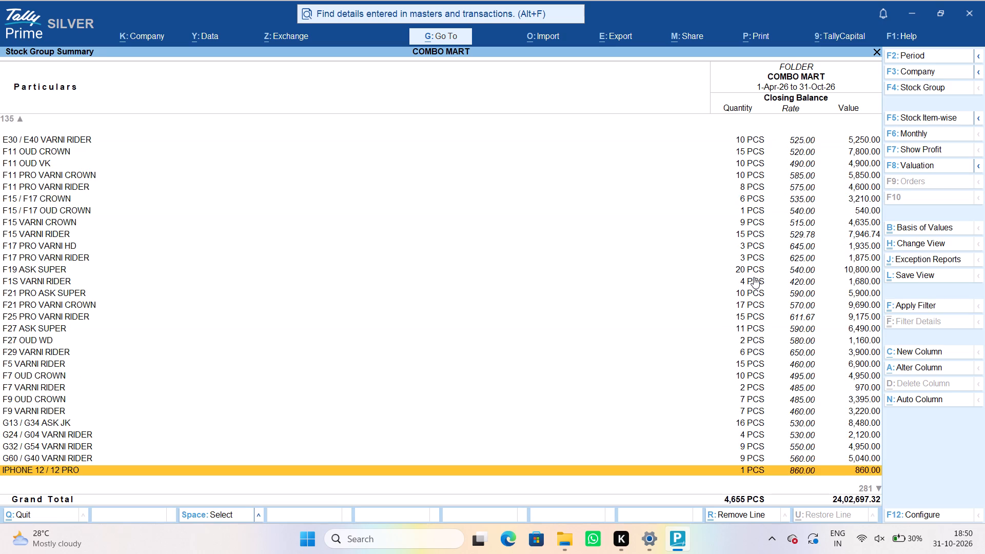
key(Down)
key(Up)
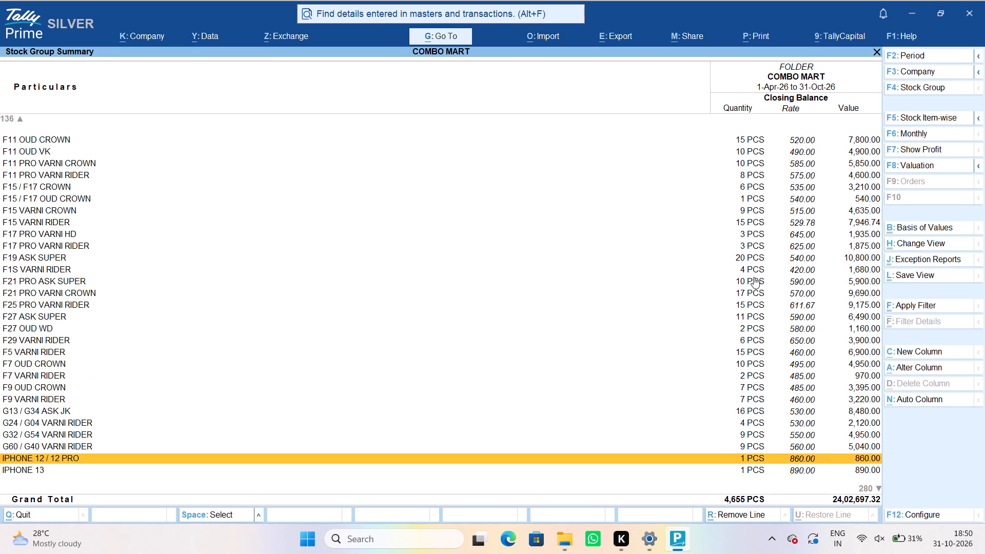
key(Return)
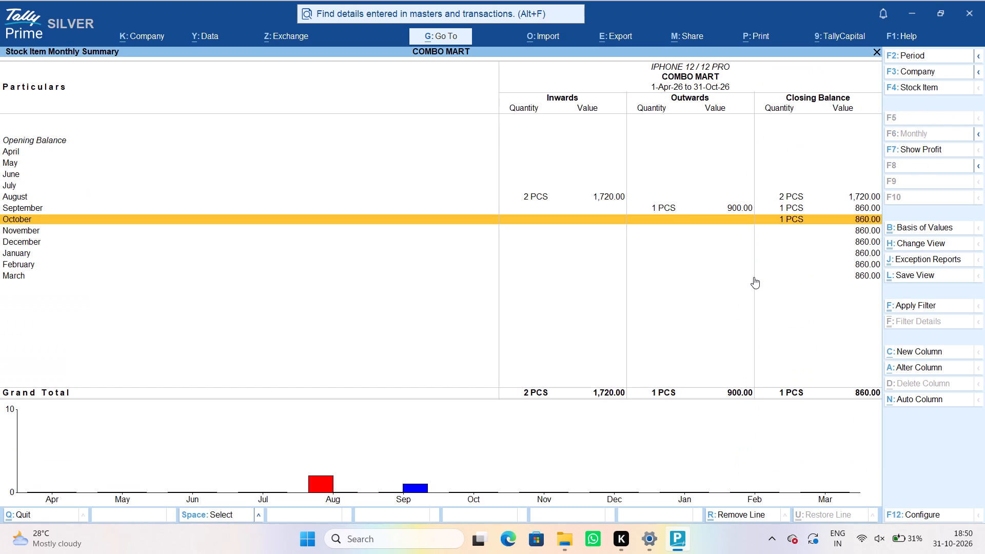
key(Up)
key(Return)
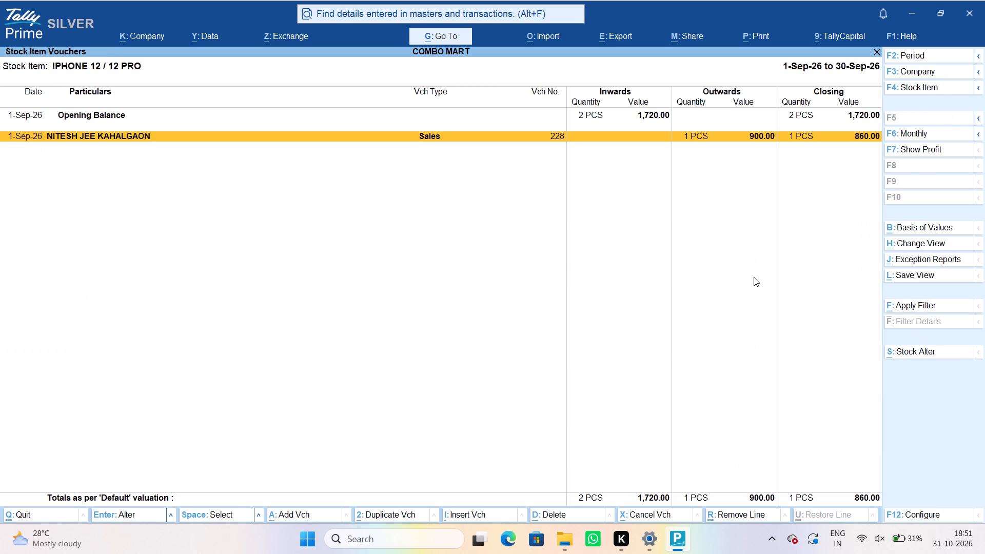
key(Escape)
key(Escape)
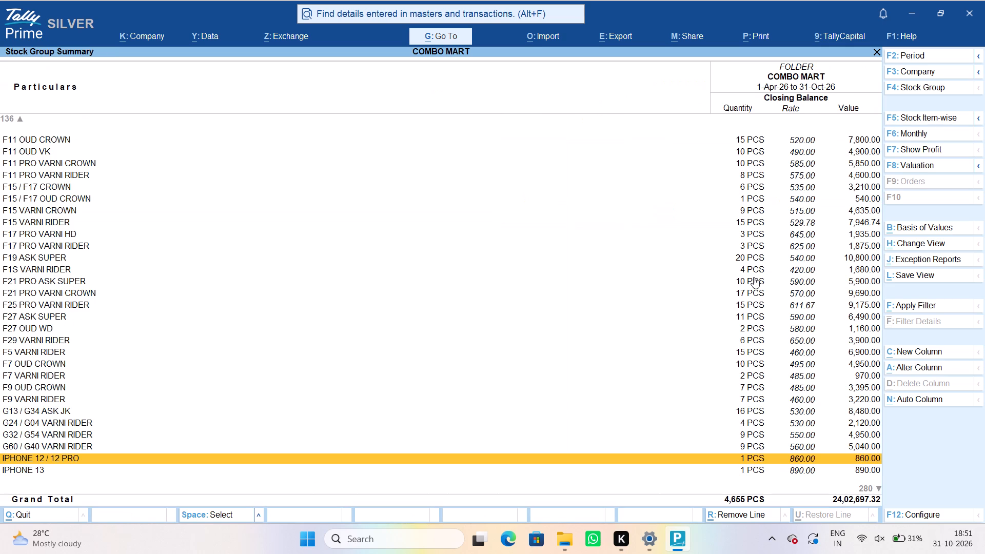
Check the September vouchers of the item IPHONE 13, and return to the Gateway of Tally.
key(Left)
key(Down)
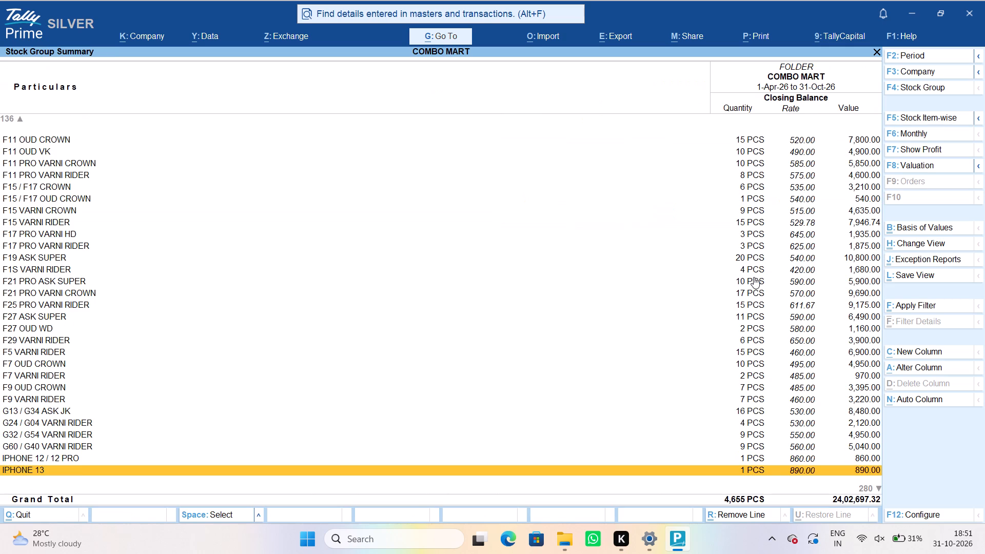
key(Return)
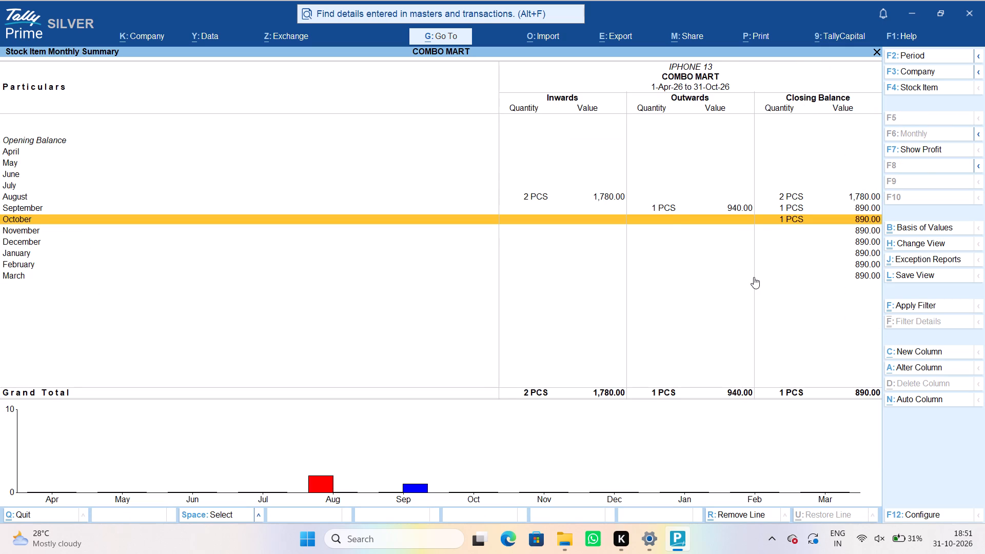
key(Up)
key(Return)
key(Escape)
key(Escape)
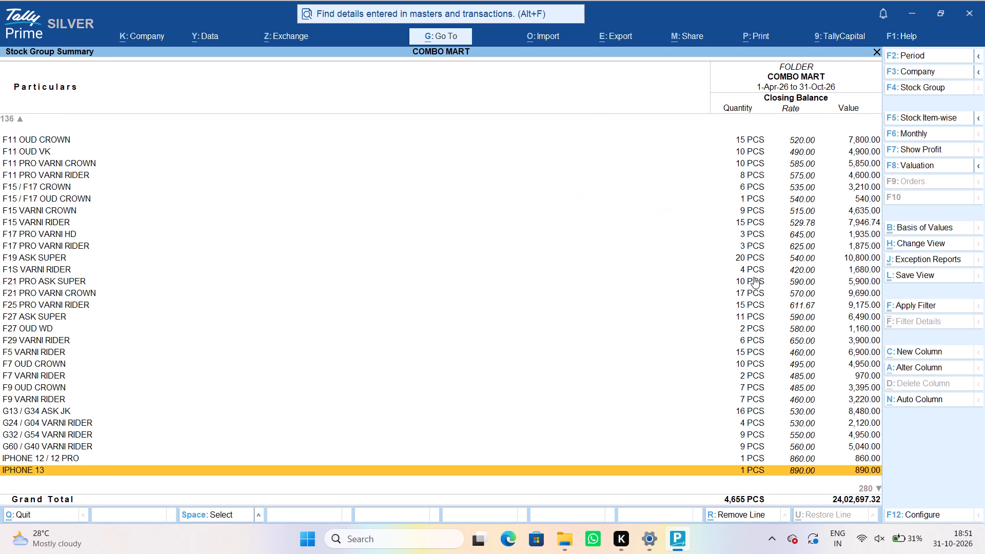
key(Down)
key(Up)
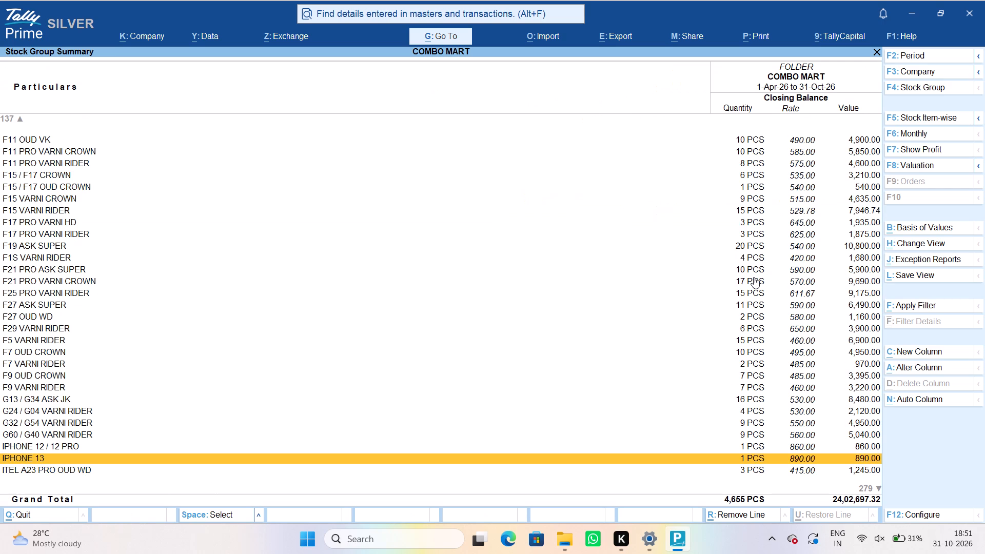
key(Escape)
key(Escape)
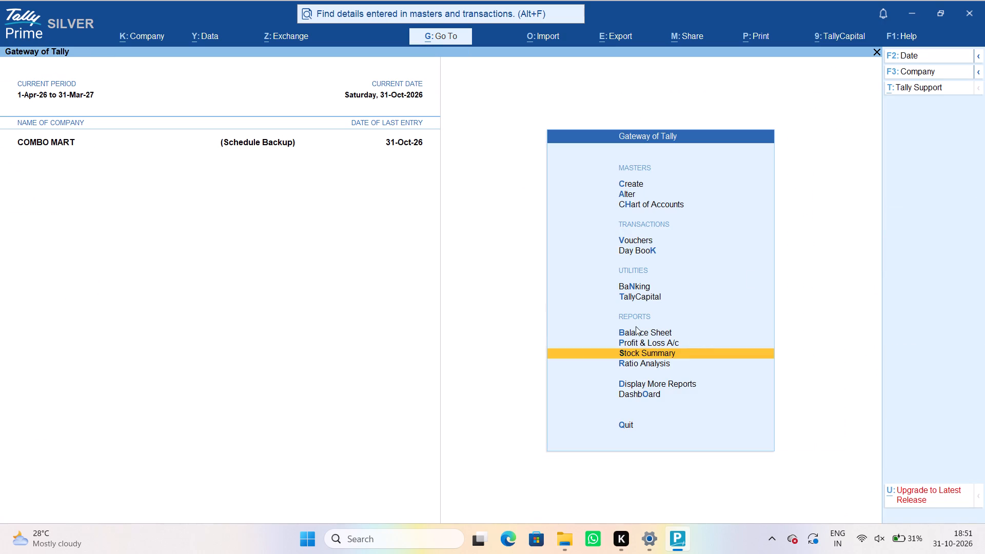
Open the ledger vouchers of the Kahalgaon customer from the account books.
click(630, 234)
click(656, 384)
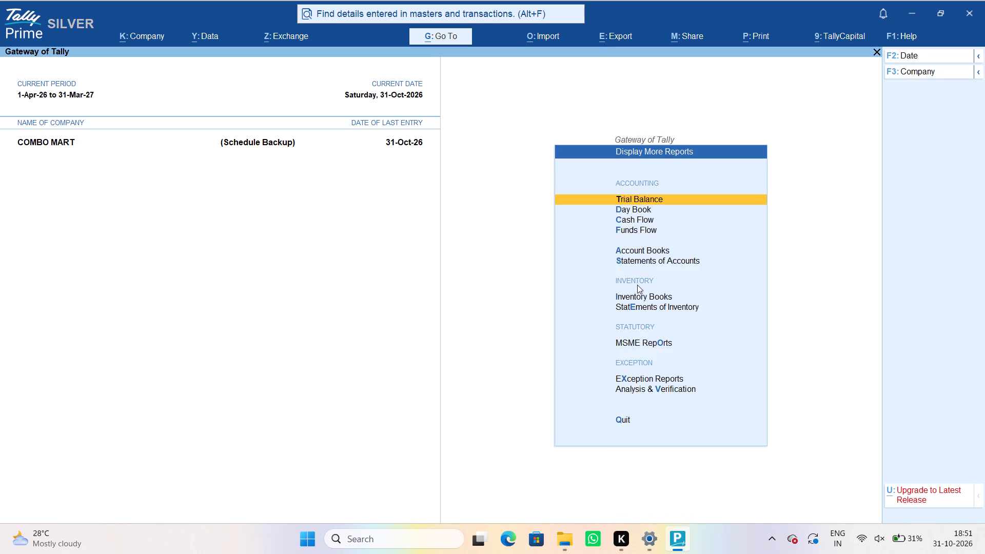
click(631, 247)
click(630, 216)
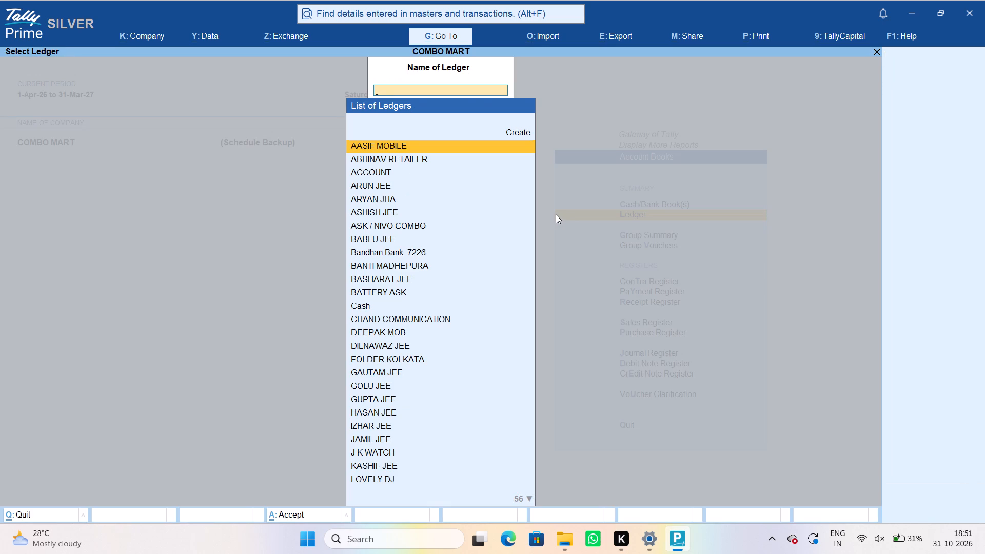
text(NITESH)
key(Return)
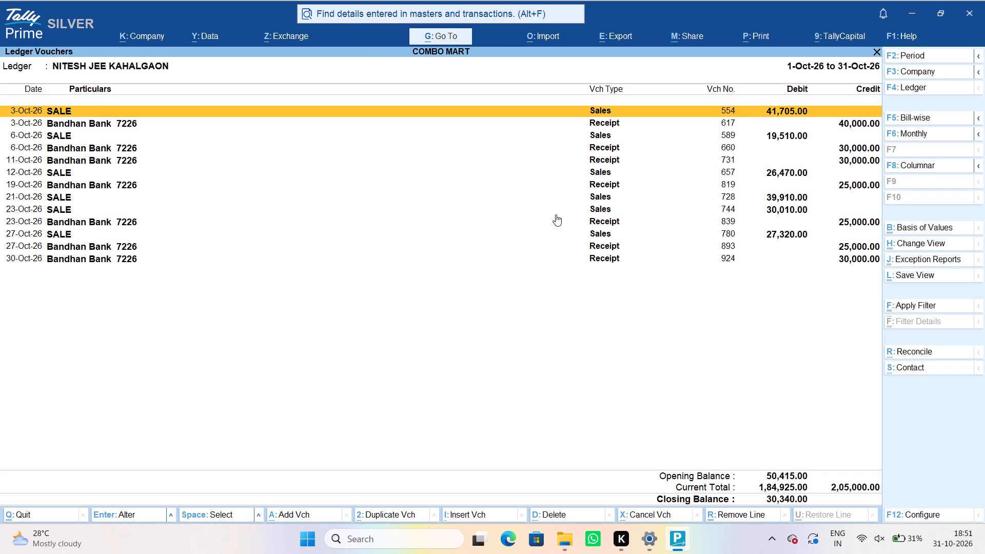
Look through the October sales and receipt entries in the Kahalgaon customer's ledger.
key(Down)
key(Down)
key(Down)
key(Down)
key(Down)
key(Down)
key(Down)
key(Down)
key(Down)
key(Down)
key(Down)
key(Down)
key(Down)
key(Down)
key(Down)
key(Down)
key(Down)
key(Down)
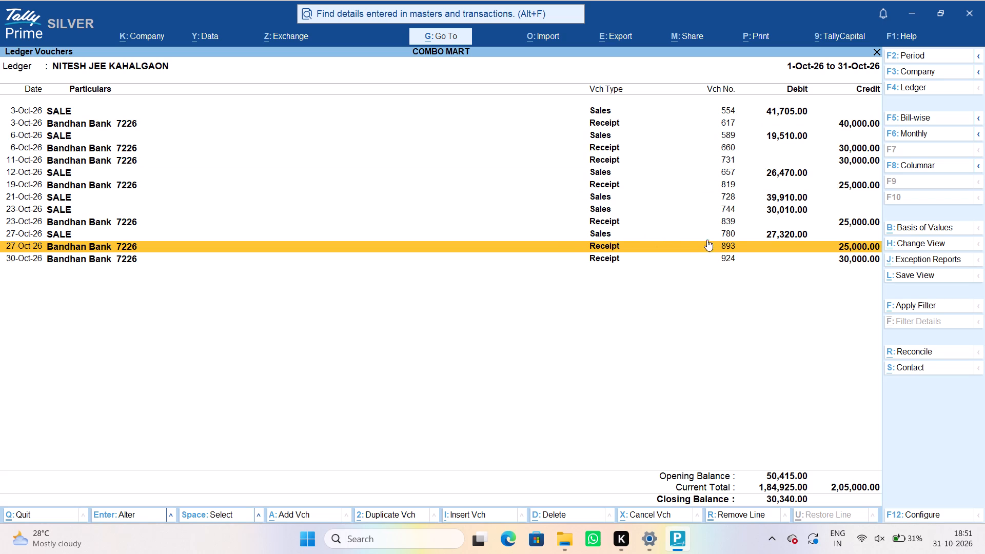
View the items of sales voucher 780 dated 27-Oct-26, and return to the ledger.
click(732, 235)
double_click(732, 235)
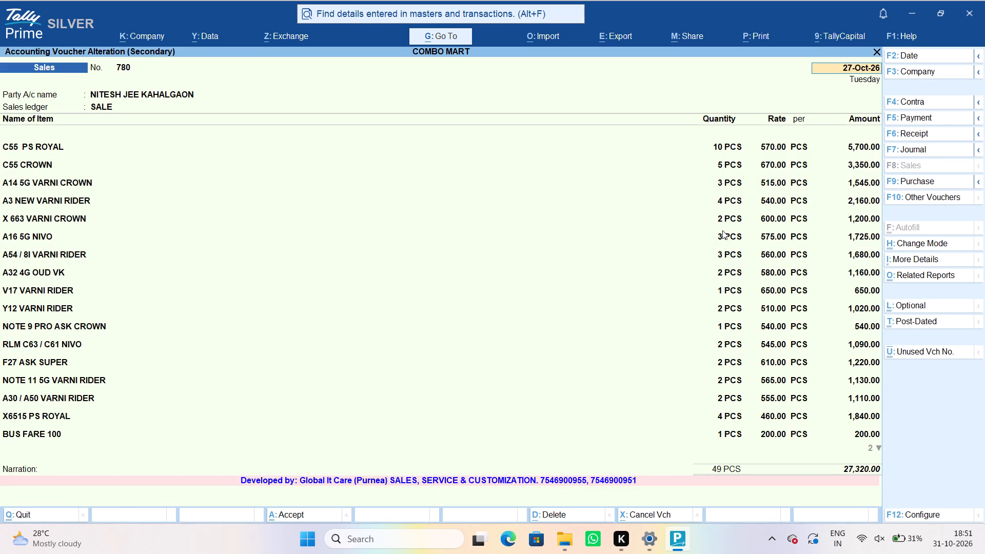
key(Escape)
key(Escape)
key(Escape)
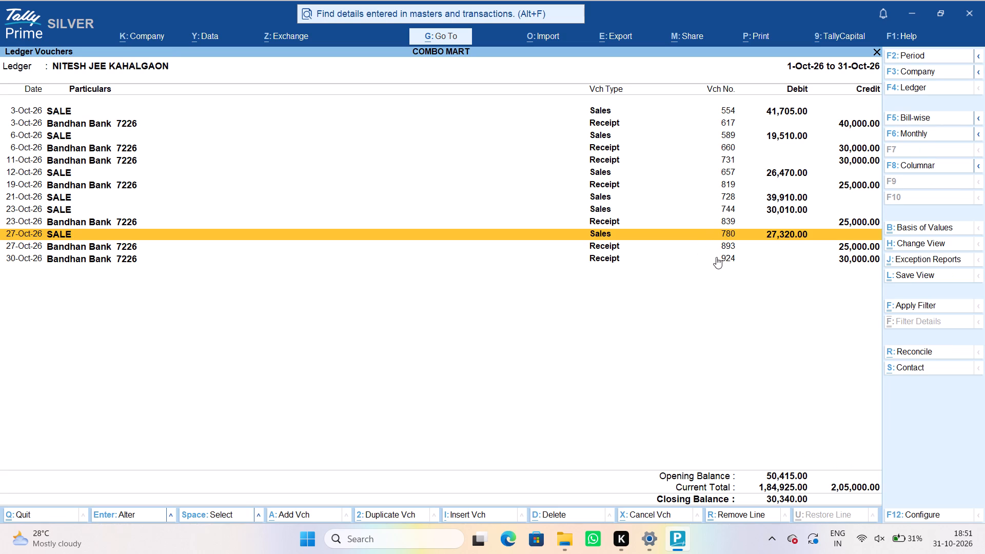
View receipt voucher 924 dated 30-Oct-26, and go back to the Gateway of Tally.
double_click(717, 257)
key(Escape)
key(Escape)
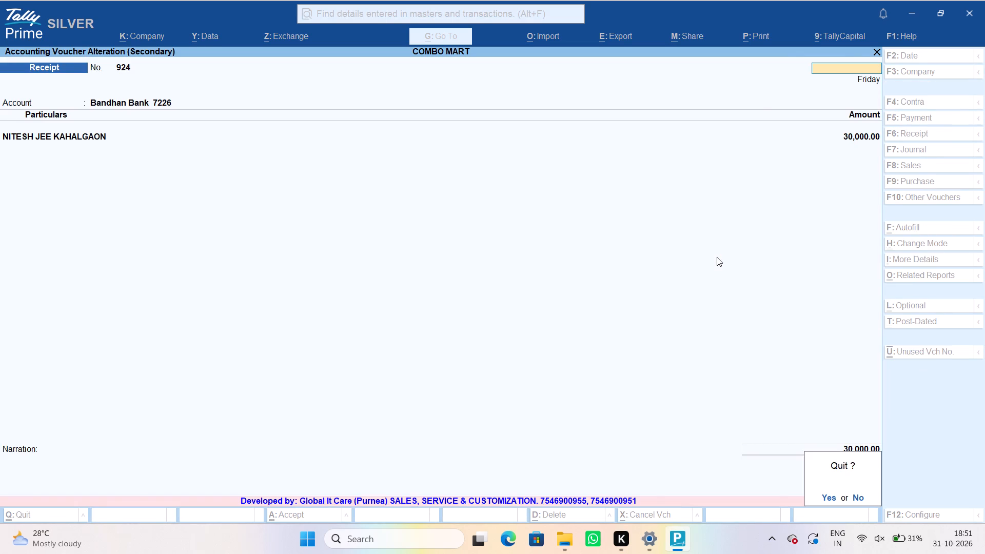
key(Escape)
key(Escape)
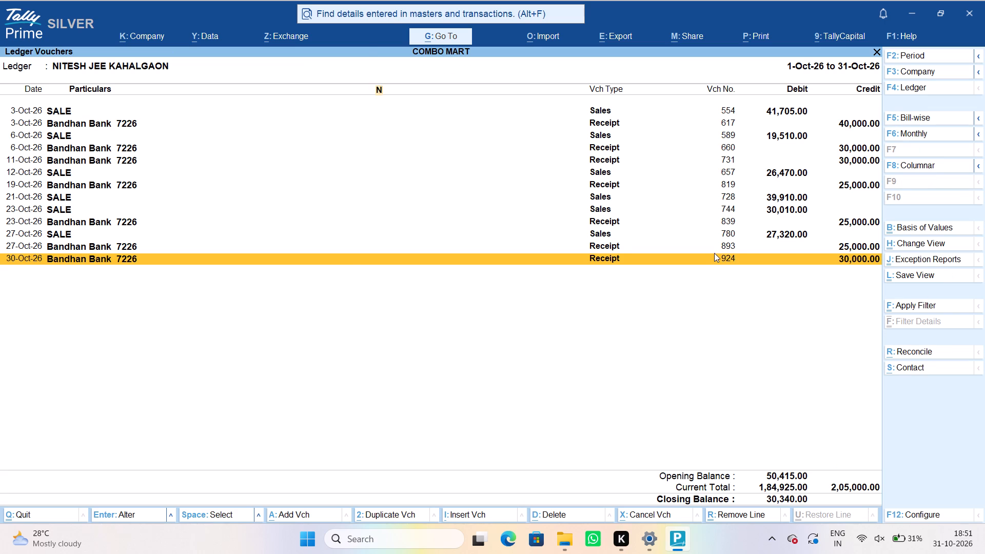
key(Escape)
key(Escape)
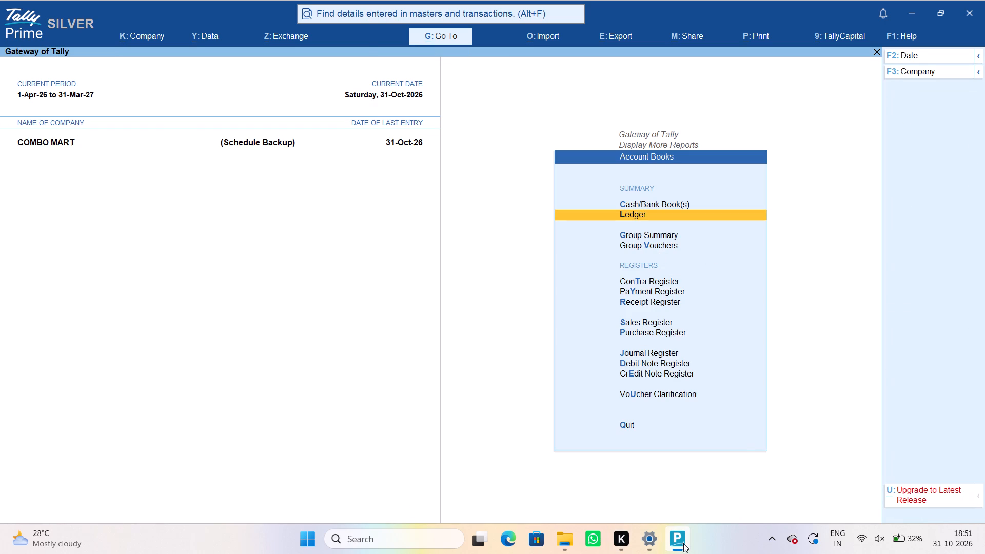
click(678, 493)
key(Escape)
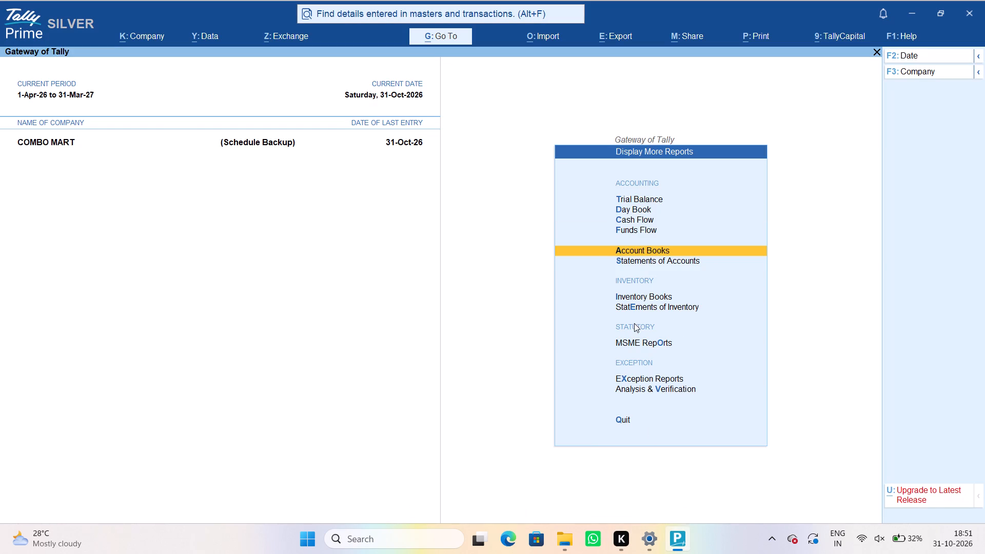
key(Escape)
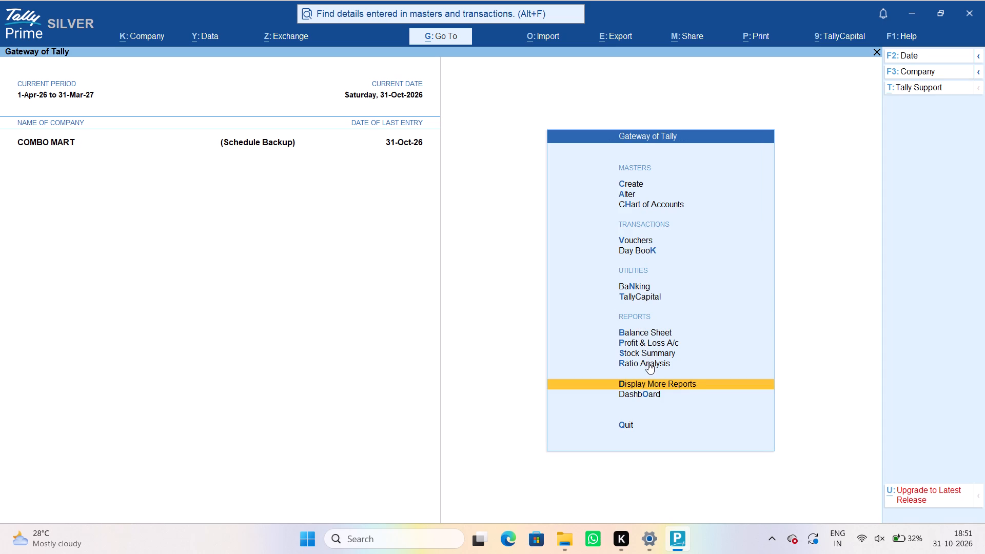
Open the Sales Register's list of sales vouchers for October.
click(647, 381)
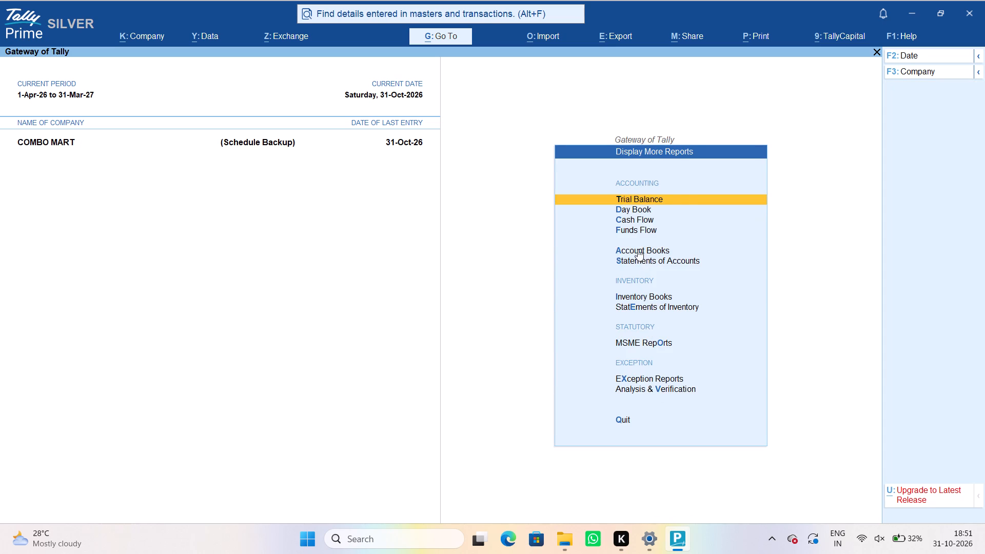
click(638, 249)
double_click(646, 324)
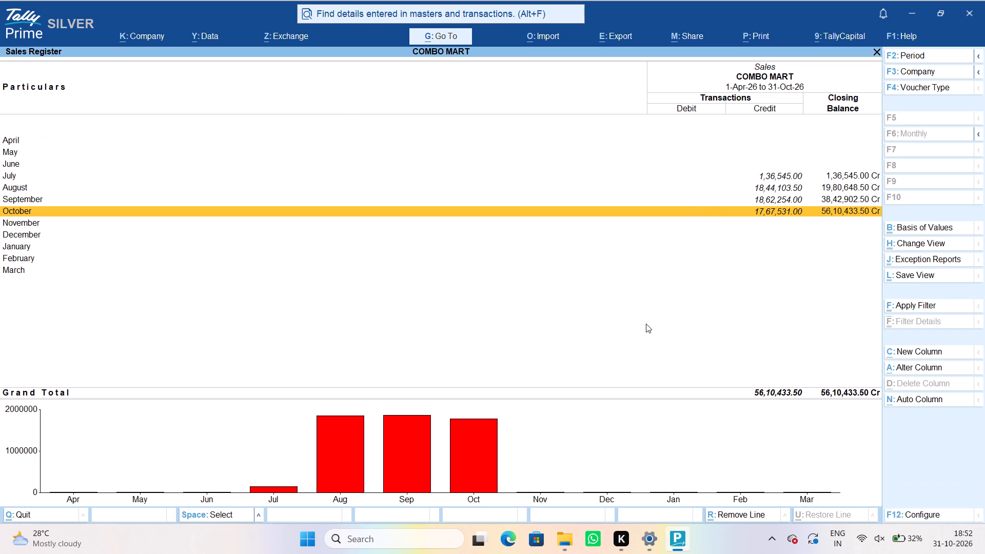
double_click(713, 213)
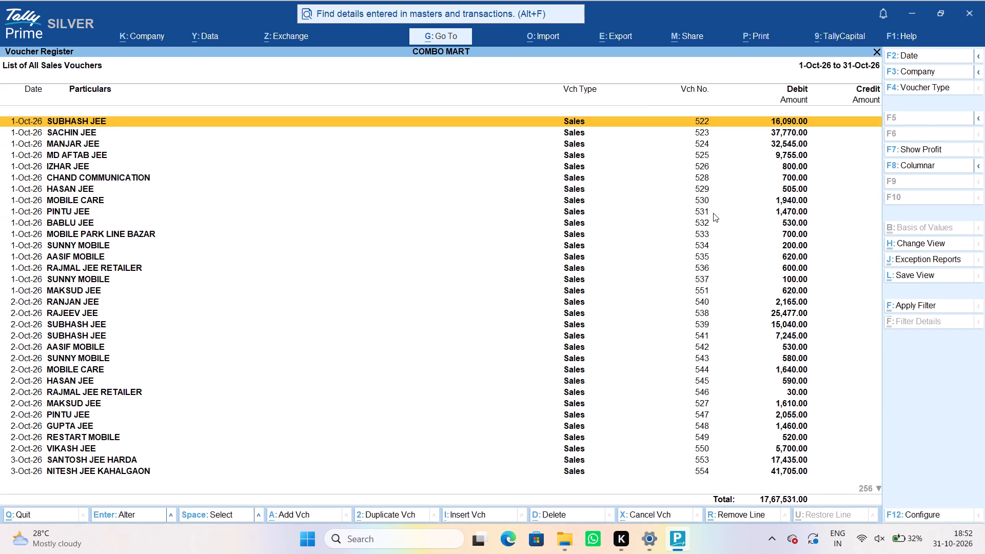
Look through the October sales vouchers down to the latest entries of 31-Oct-26.
key(Down)
key(Down)
key(Down)
key(Down)
key(Down)
key(Down)
key(Down)
key(Down)
key(Down)
key(Down)
key(Down)
key(Down)
key(Down)
key(Down)
key(Down)
key(Down)
key(Down)
key(Down)
key(Down)
key(Down)
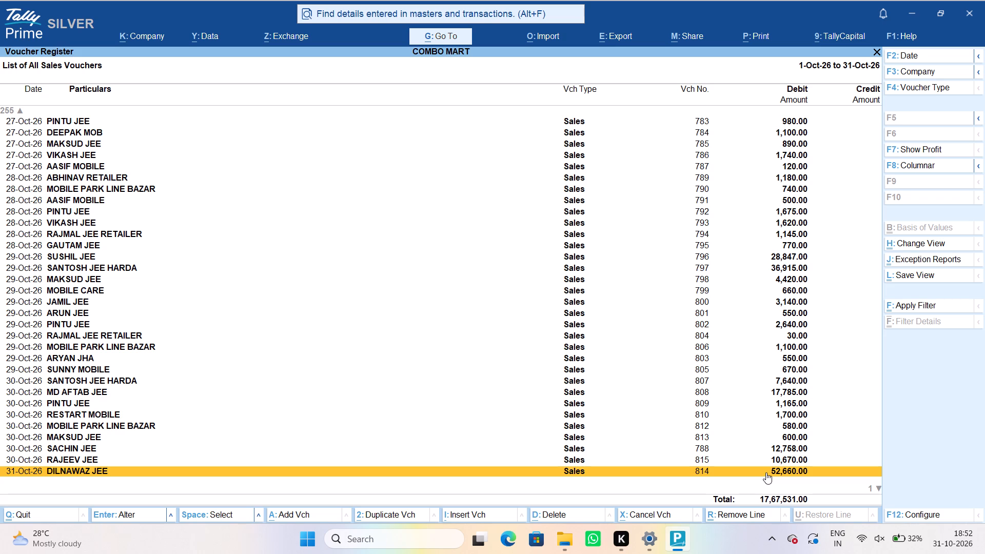
scroll(766, 472, down, 3)
View the items of sales voucher 816 dated 31-Oct-26, and return to Account Books.
double_click(752, 467)
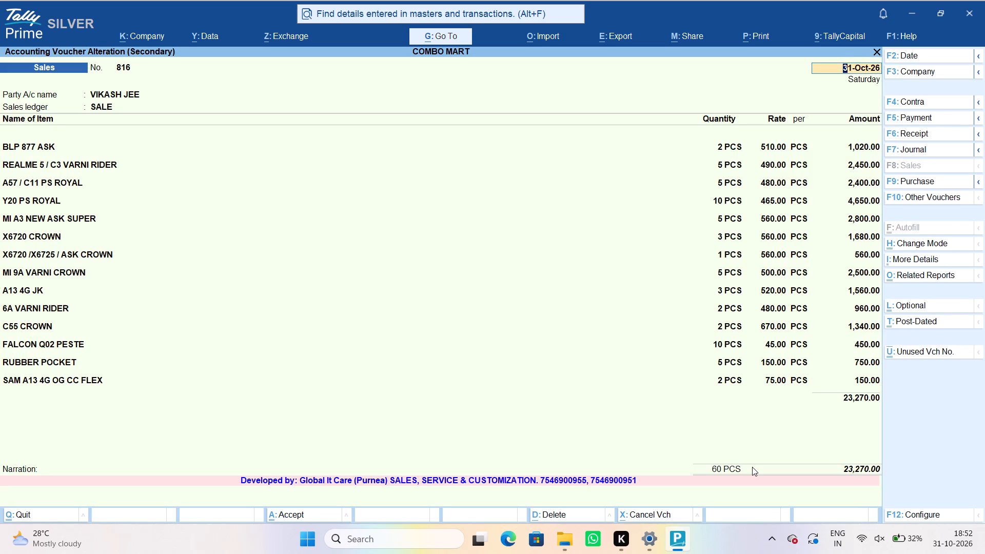
key(Escape)
key(Escape)
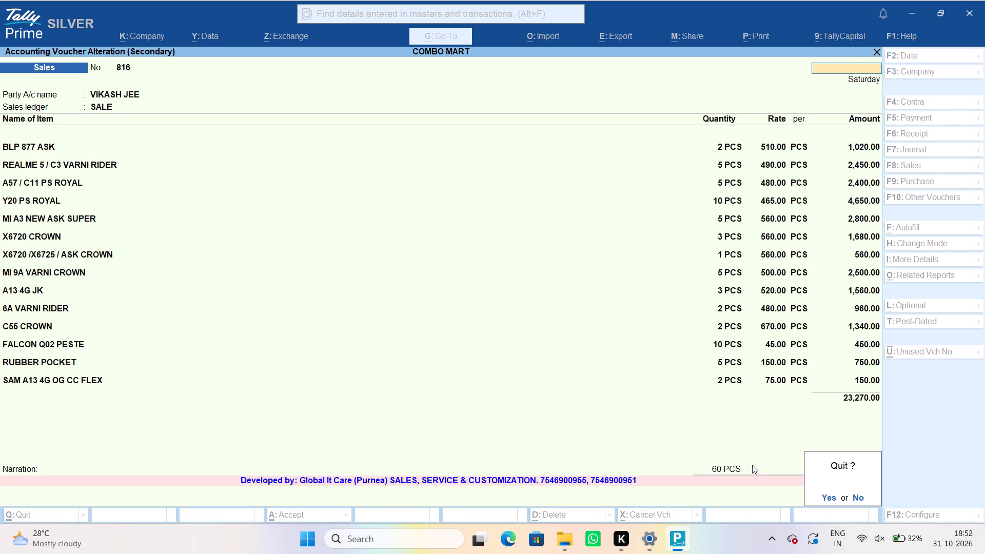
key(Escape)
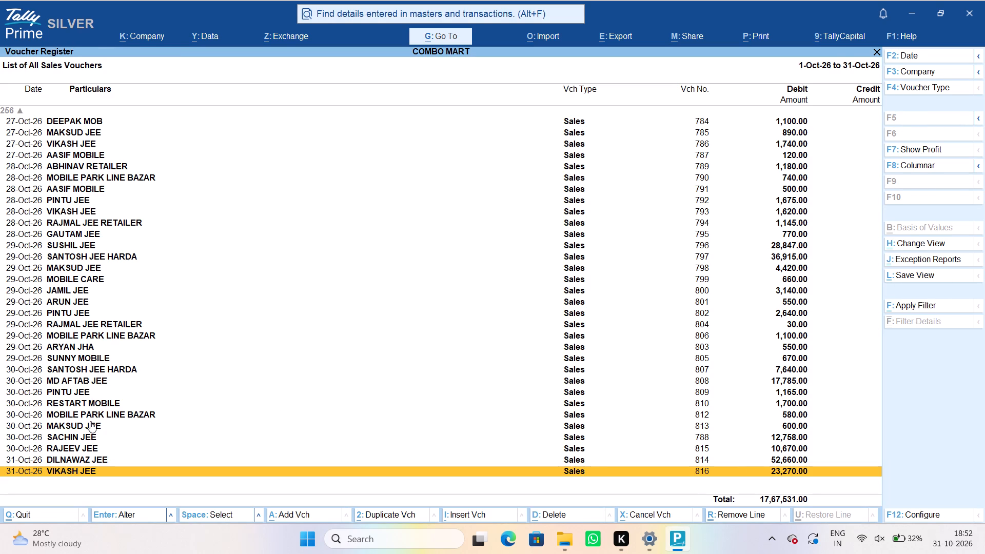
key(Escape)
key(Escape)
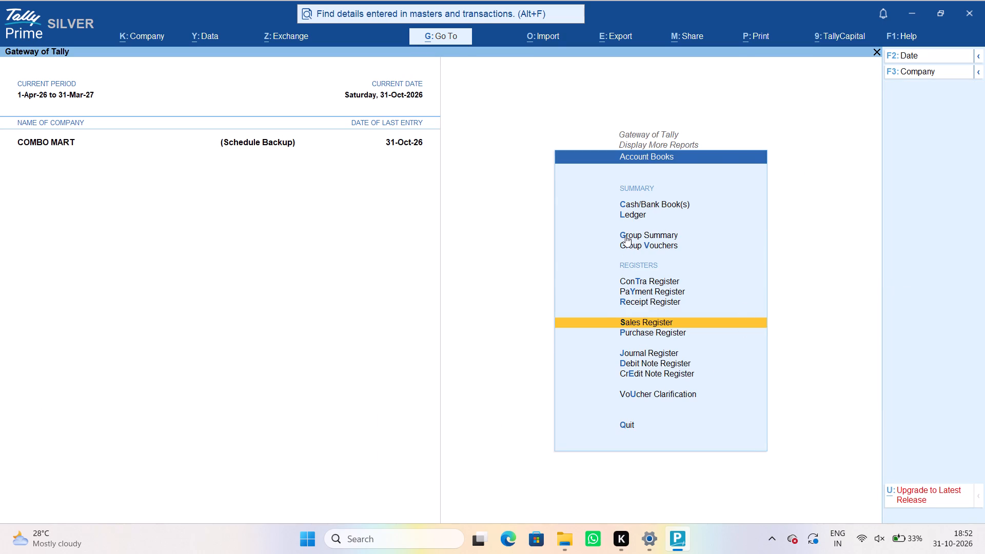
Open the Kahalgaon customer's ledger and review its October vouchers.
click(629, 216)
text(MN)
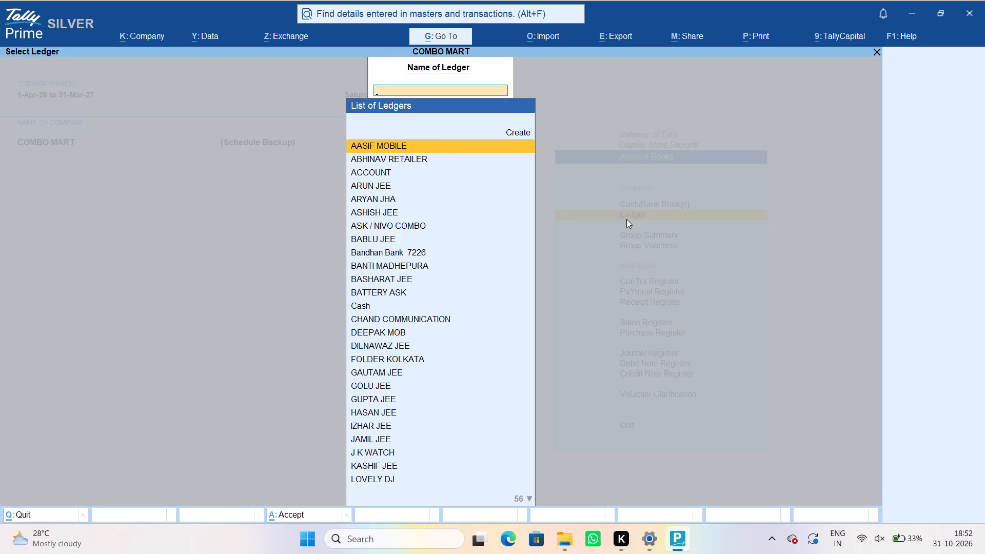
key(BackSpace)
key(BackSpace)
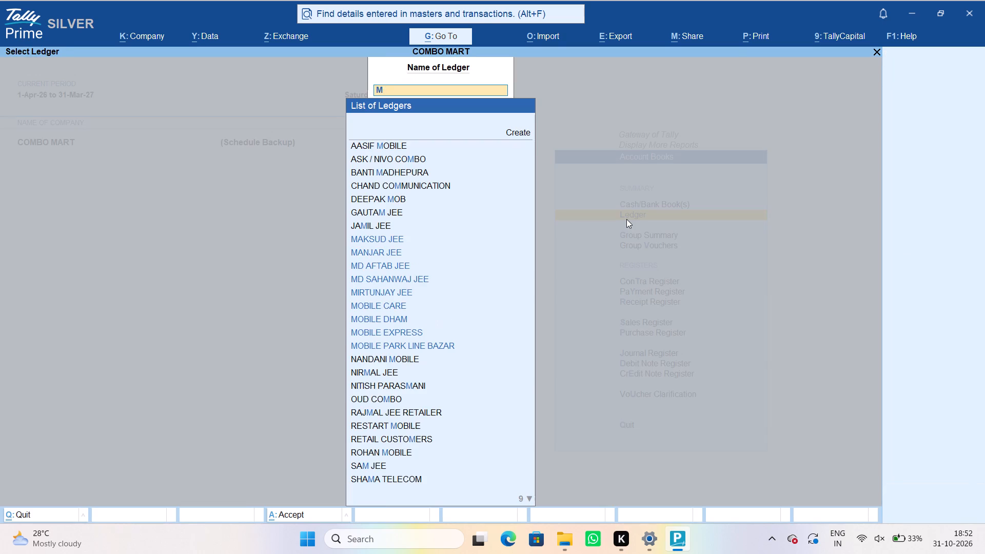
text(NITE)
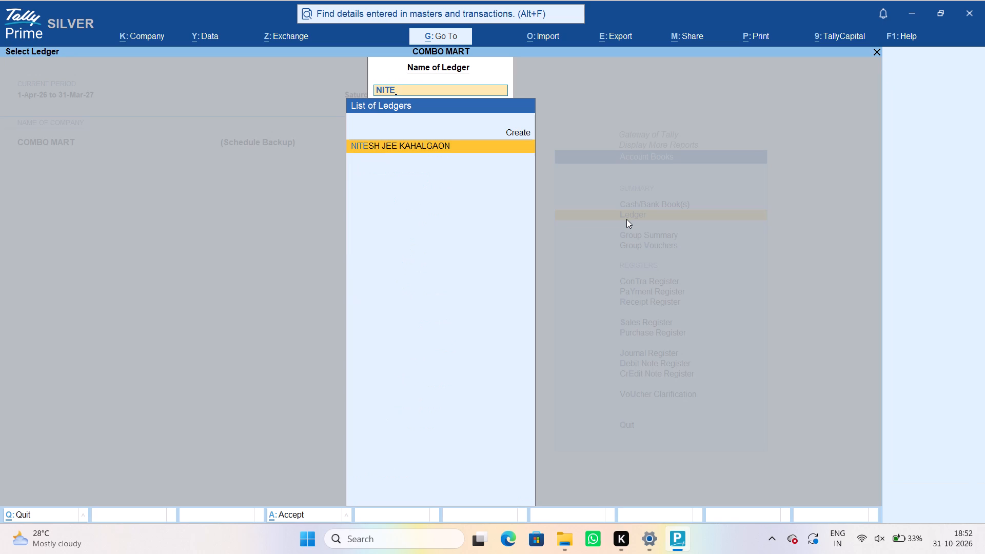
key(Return)
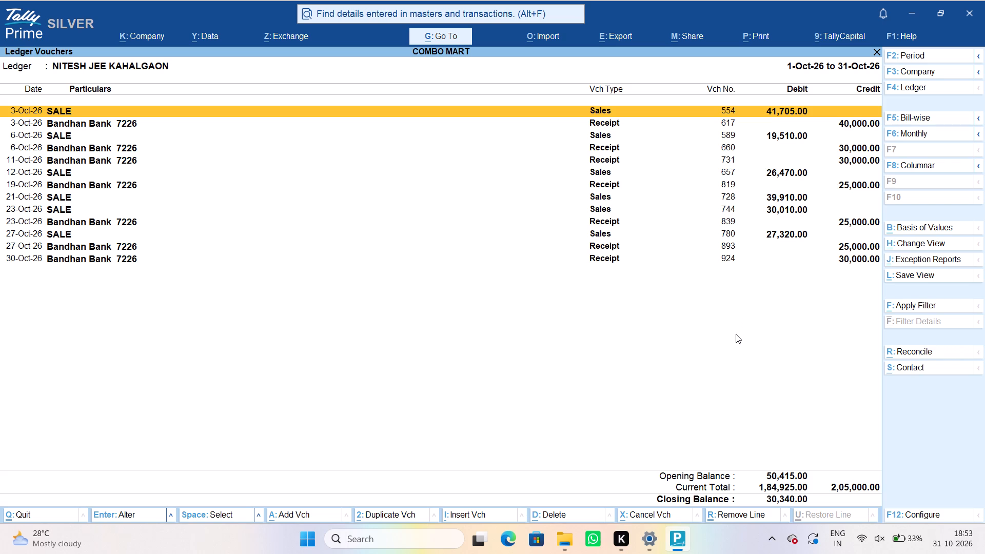
key(Escape)
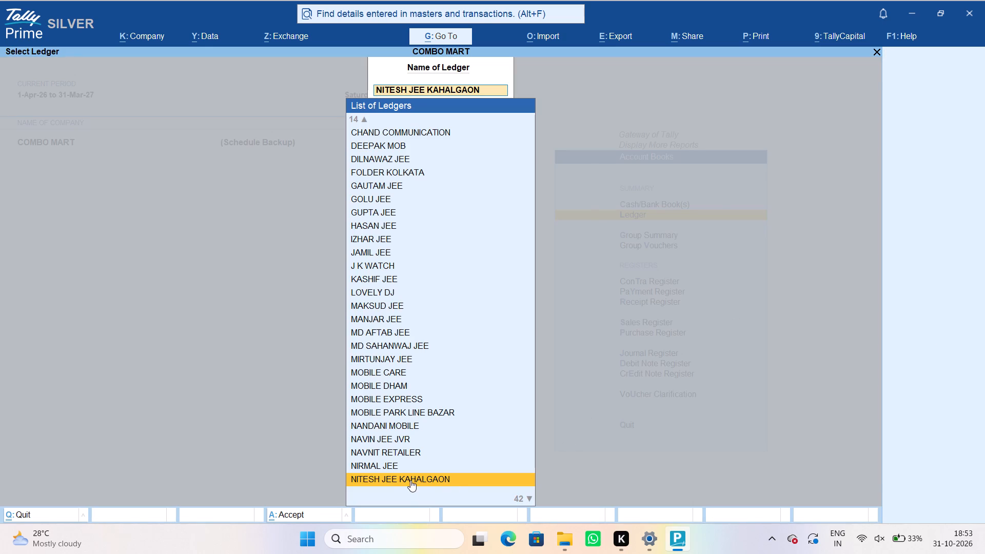
double_click(410, 480)
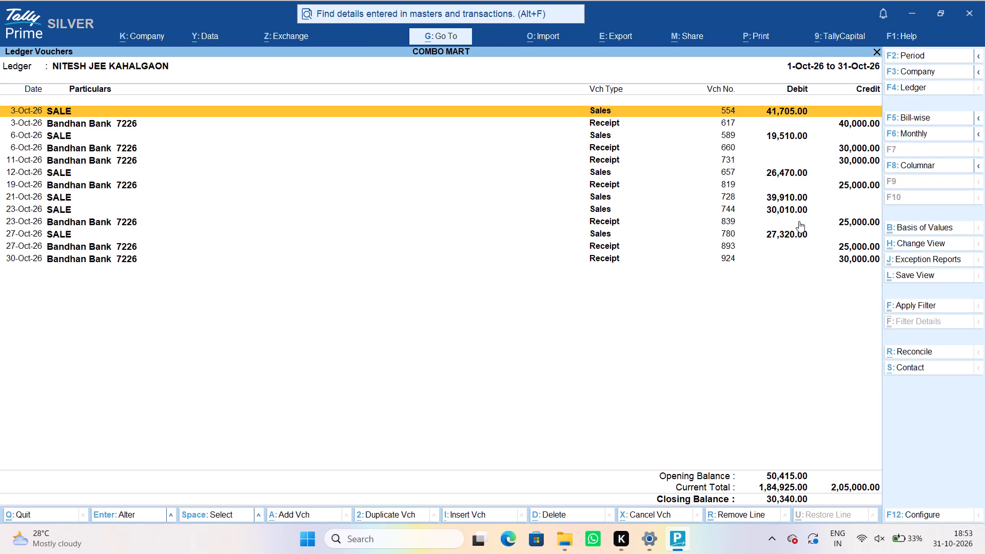
View the items of sales voucher 744 dated 23-Oct-26, and go back to the Gateway of Tally.
click(780, 184)
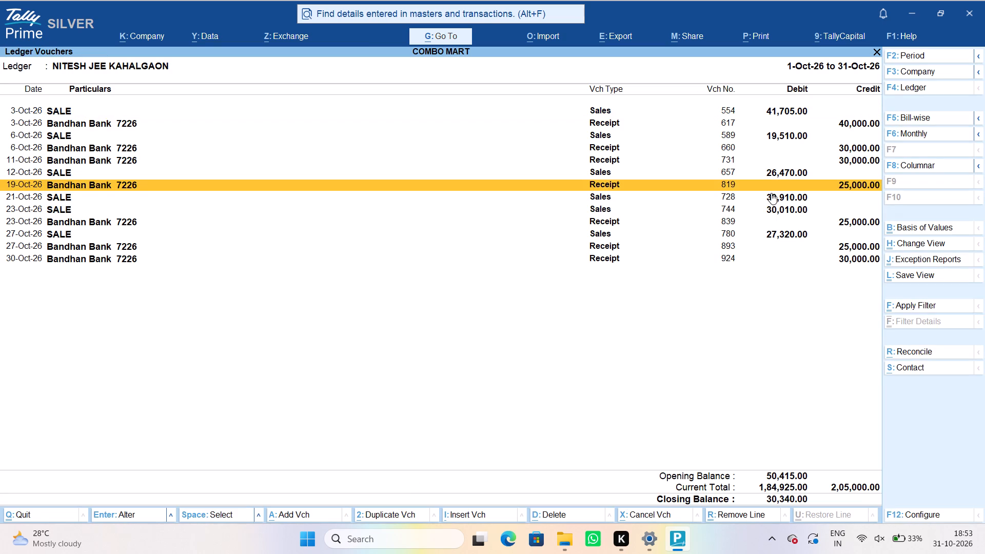
click(771, 209)
double_click(771, 209)
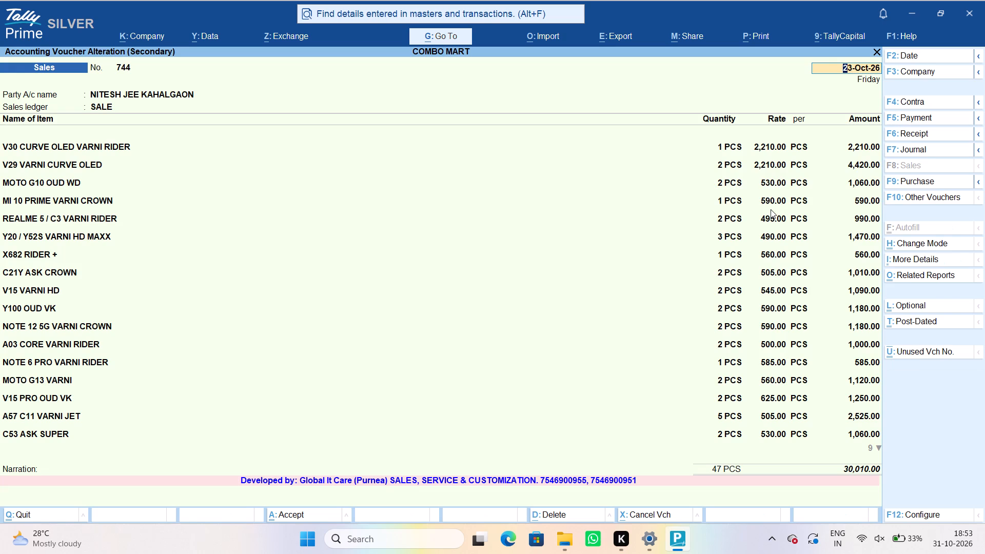
key(Escape)
key(Escape)
key(Escape)
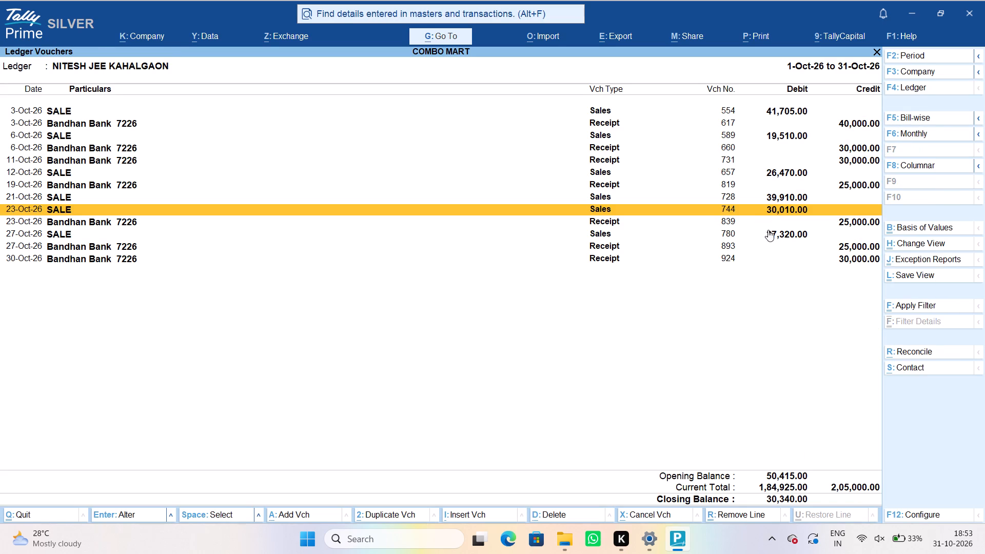
key(Escape)
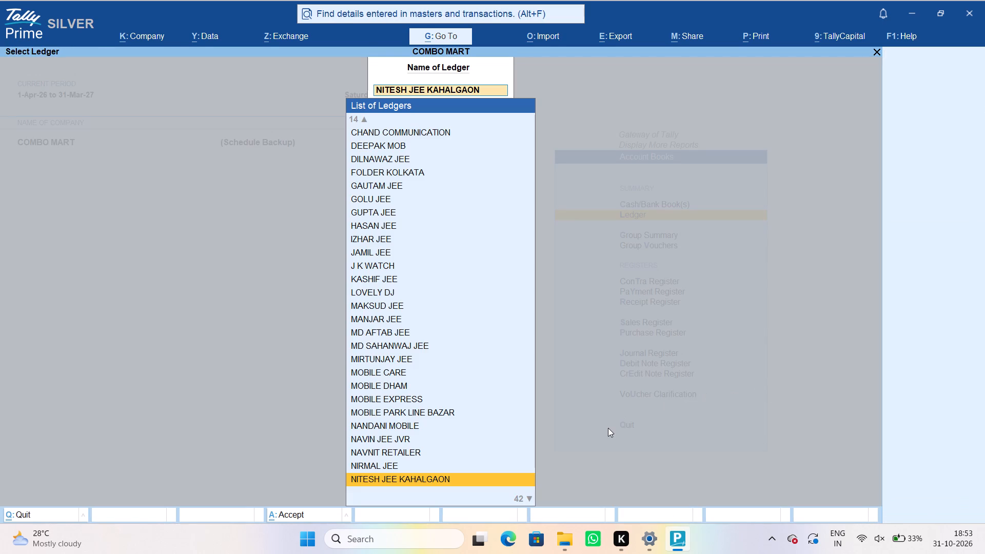
key(Escape)
key(Escape)
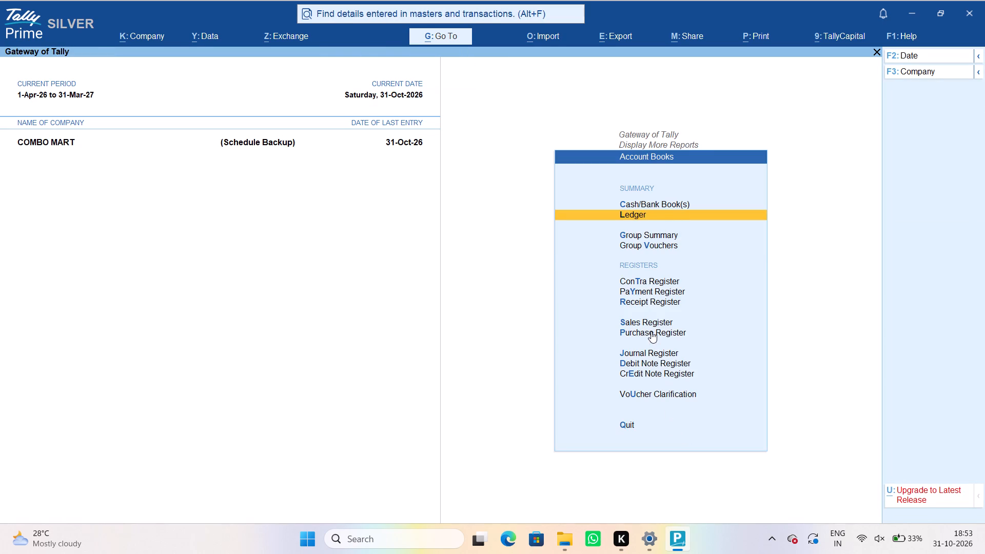
key(Escape)
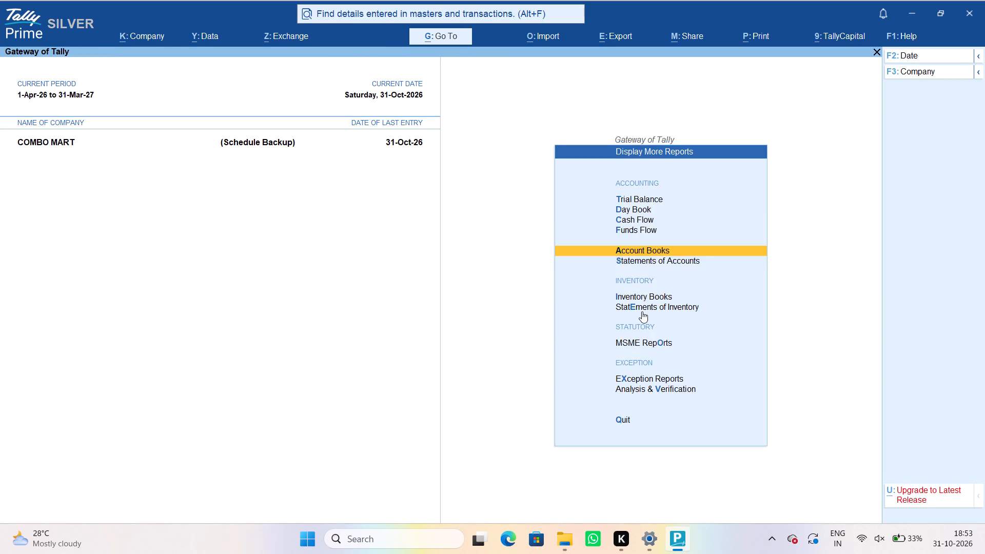
key(Escape)
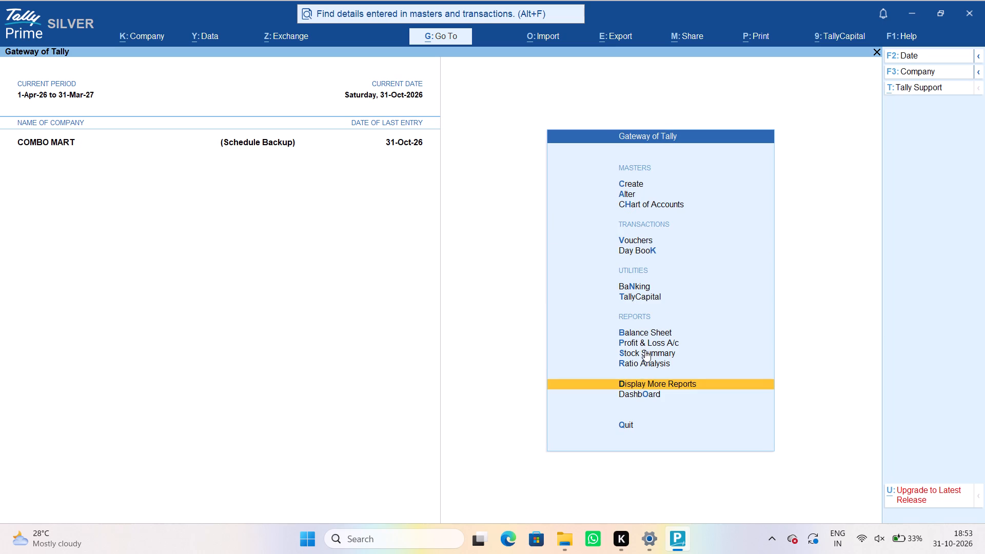
View the company Dashboard, and return to the Gateway of Tally.
click(643, 392)
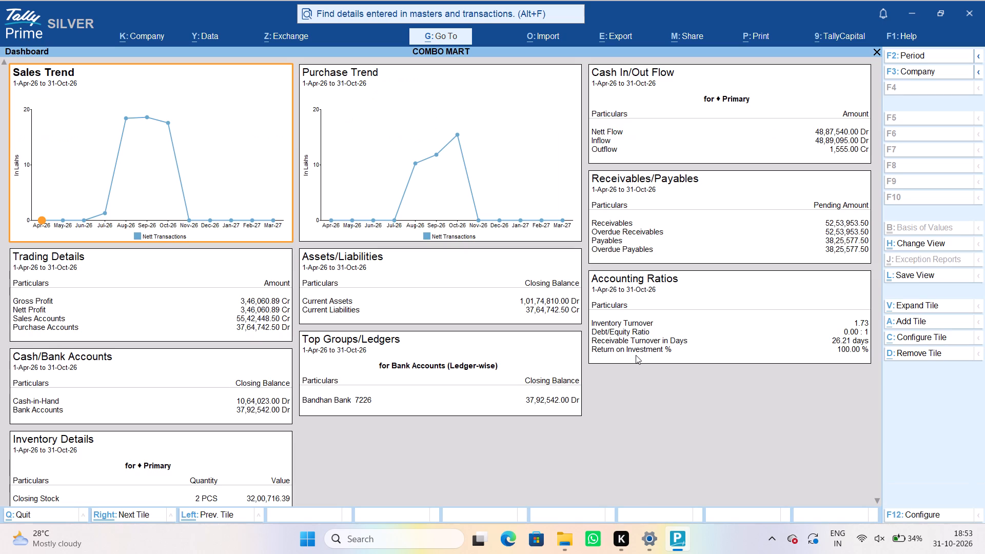
key(Escape)
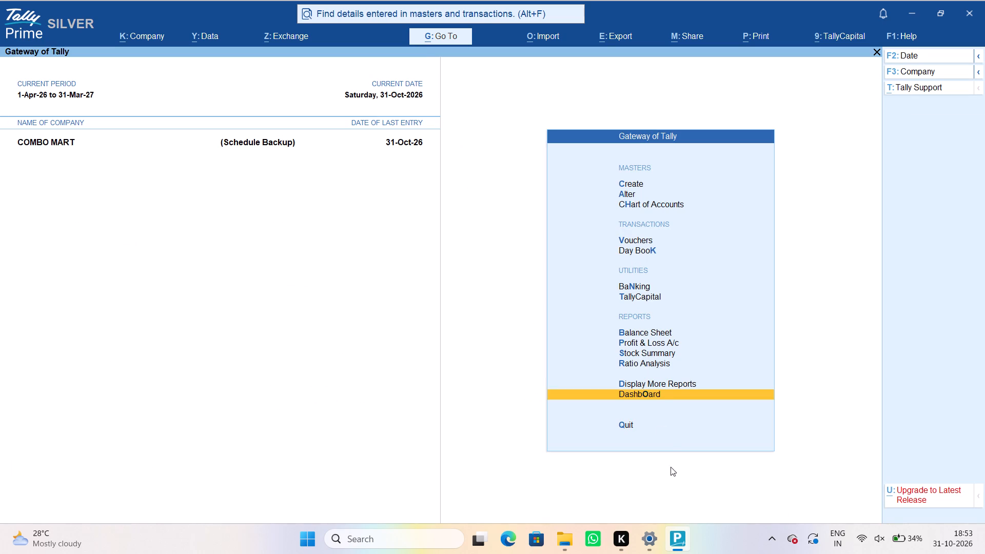
Open the Sales Register's list of sales vouchers for October.
click(656, 383)
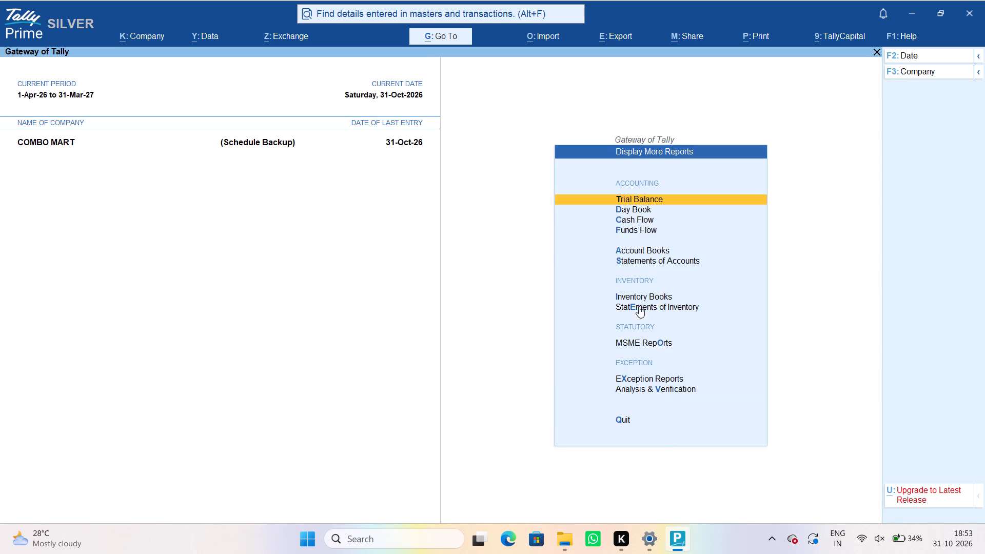
click(632, 250)
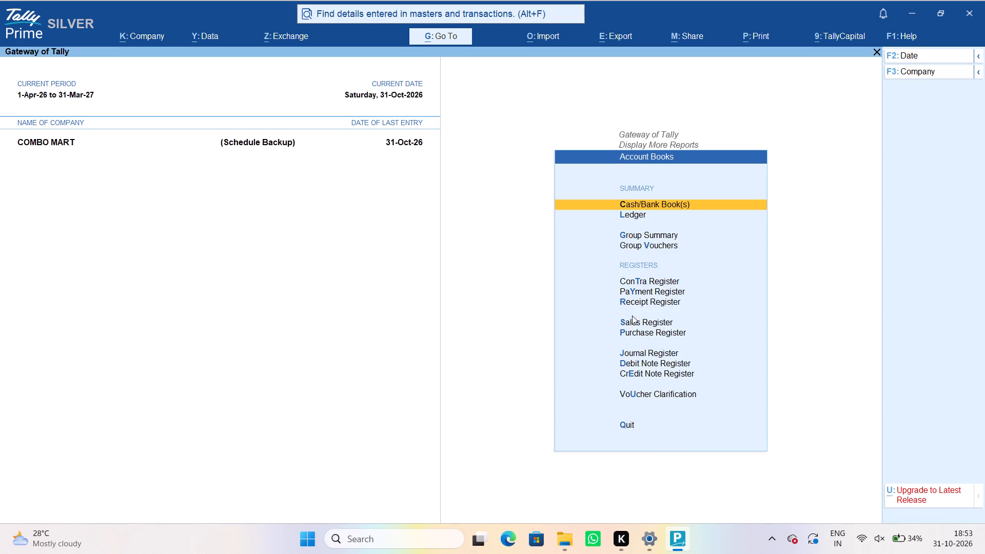
click(635, 325)
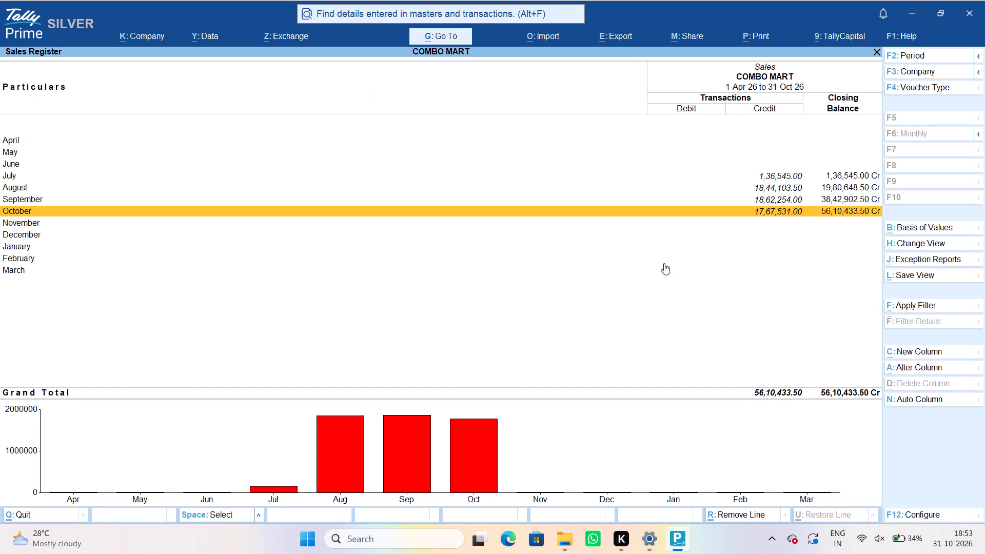
double_click(713, 213)
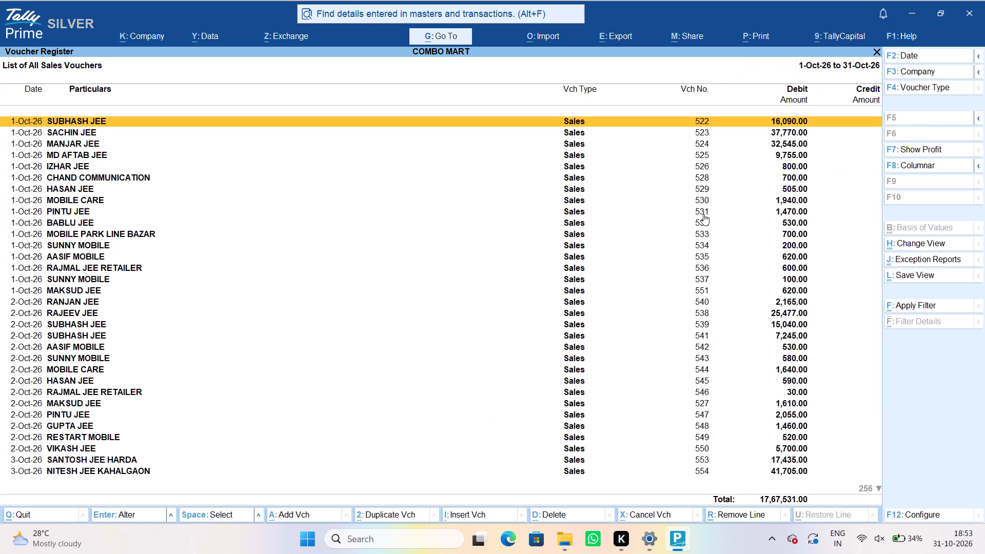
Look through the October sales vouchers down to the last entry, voucher 816 of 31-Oct-26.
scroll(703, 214, down, 16)
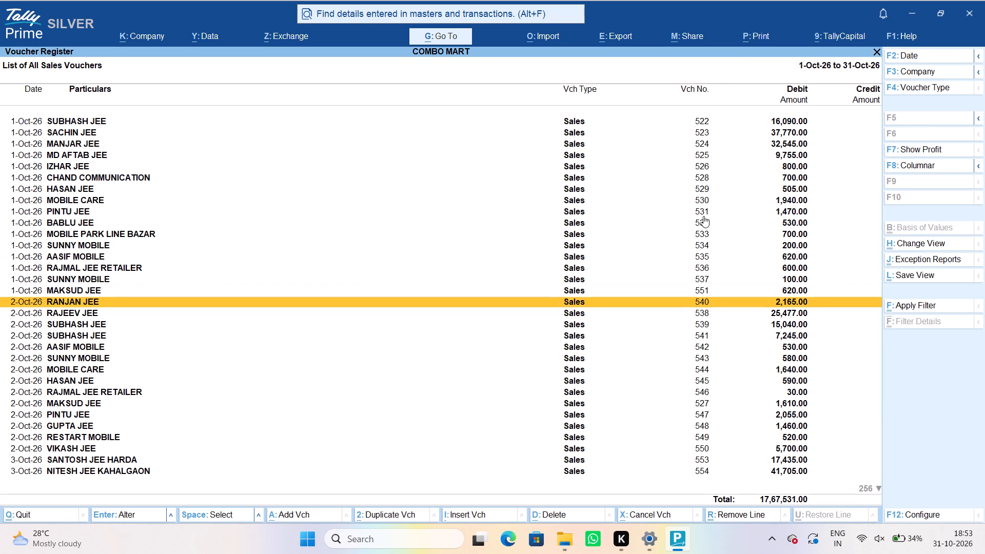
scroll(703, 217, down, 3)
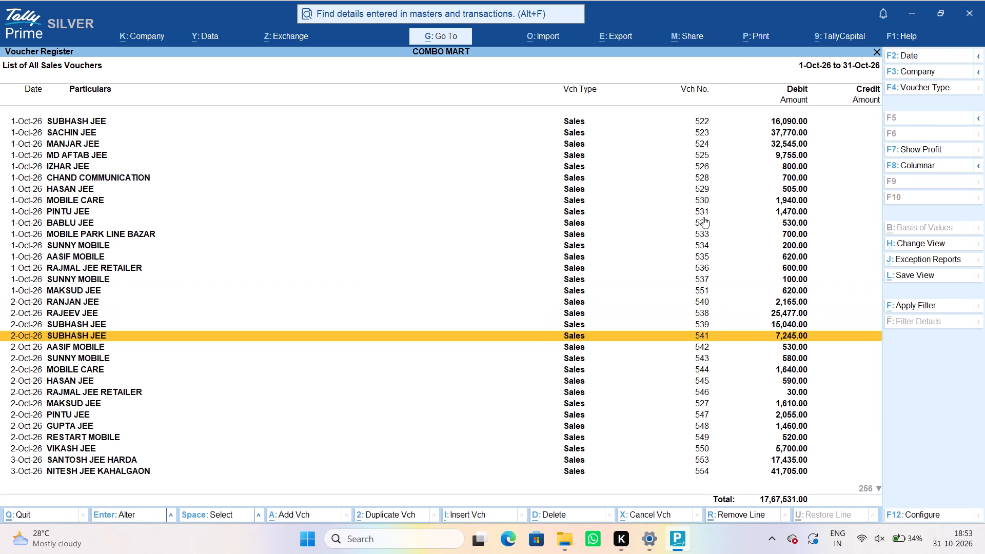
scroll(703, 217, up, 1)
scroll(703, 217, down, 4)
key(Down)
key(Down)
key(Down)
key(Down)
key(Down)
key(Down)
key(Down)
key(Down)
key(Down)
key(Down)
key(Down)
key(Down)
key(Down)
key(Down)
key(Down)
key(Down)
key(Down)
key(Down)
key(Down)
key(Down)
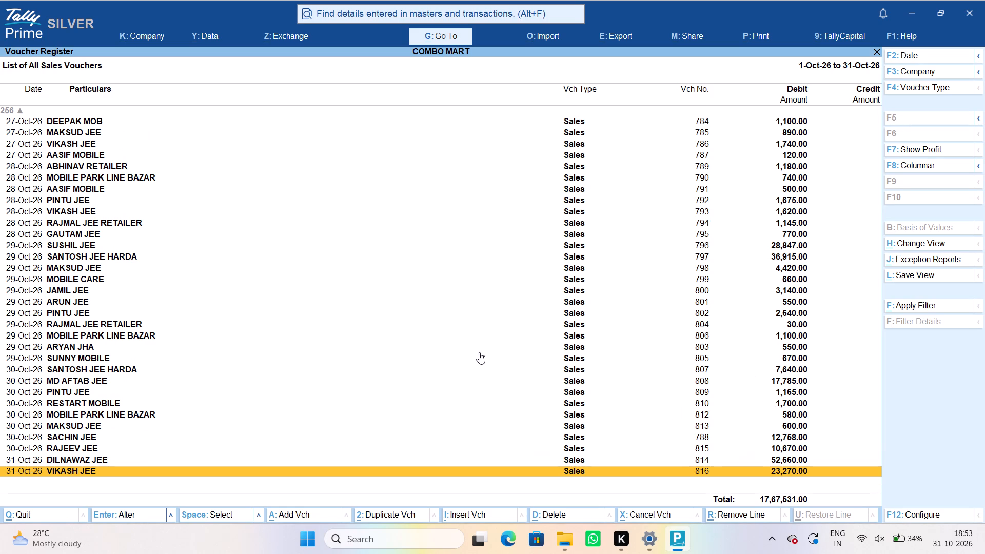
scroll(463, 349, up, 9)
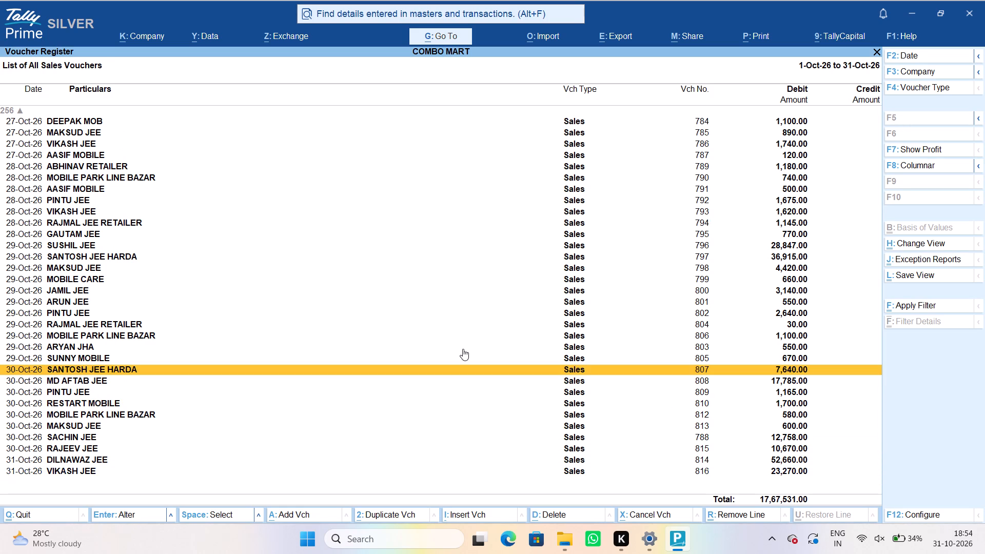
scroll(463, 349, down, 4)
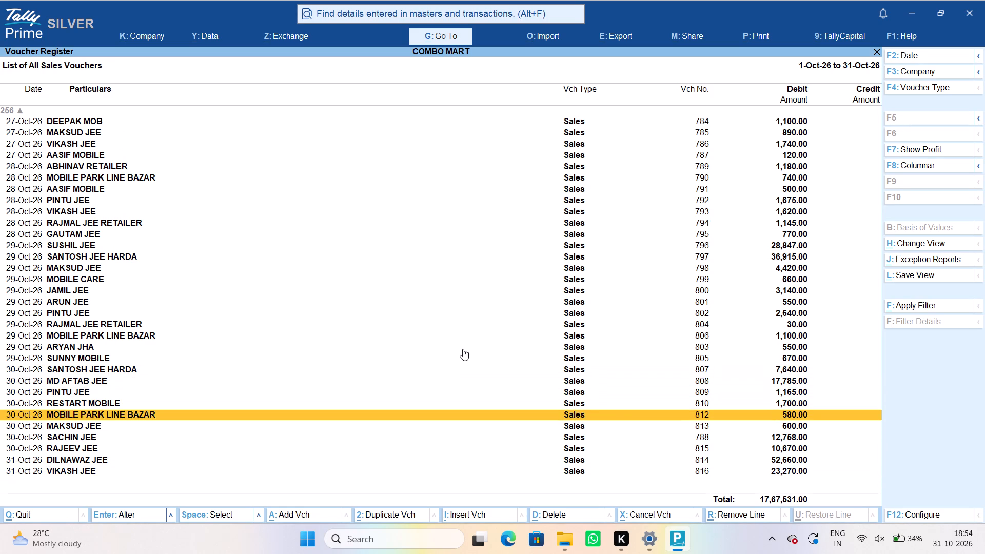
scroll(463, 349, down, 3)
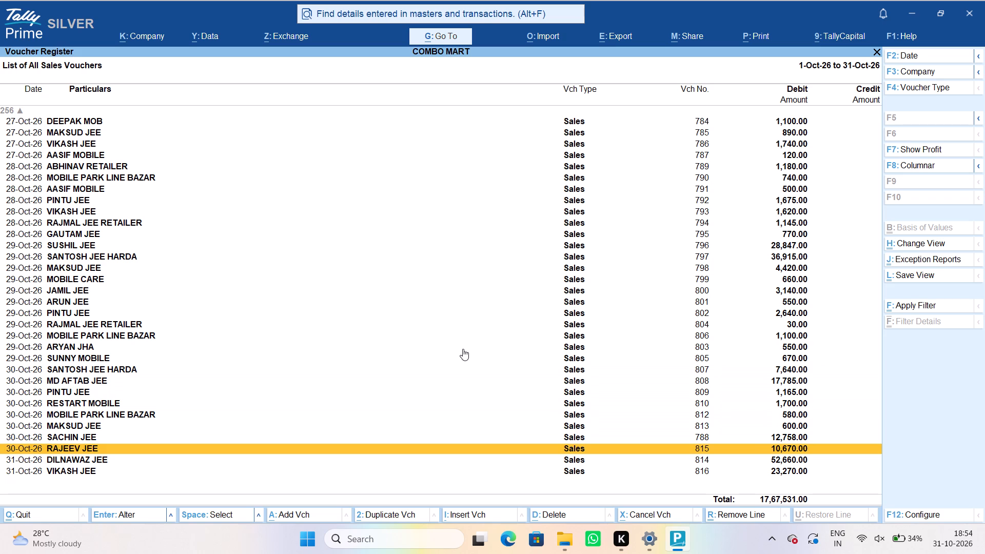
scroll(463, 349, down, 1)
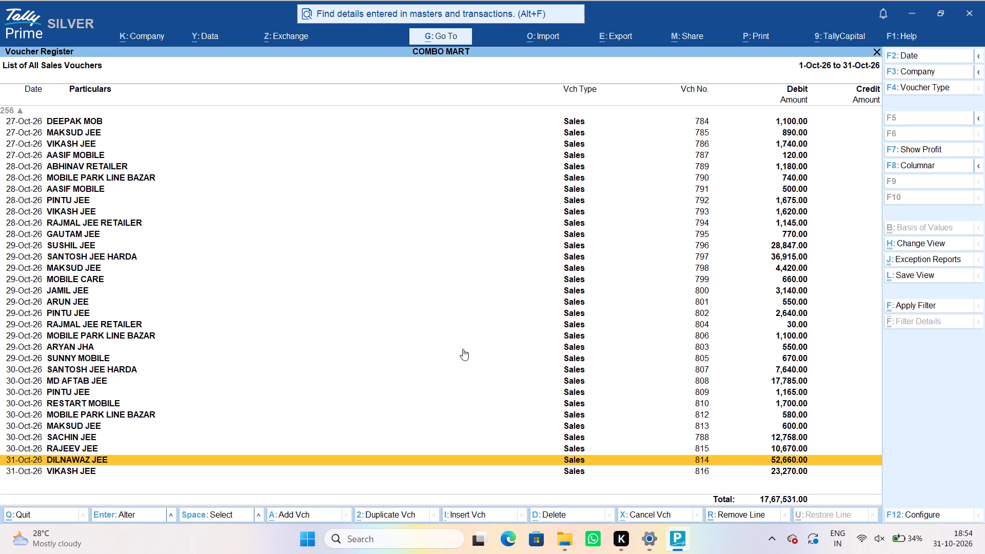
scroll(494, 443, down, 5)
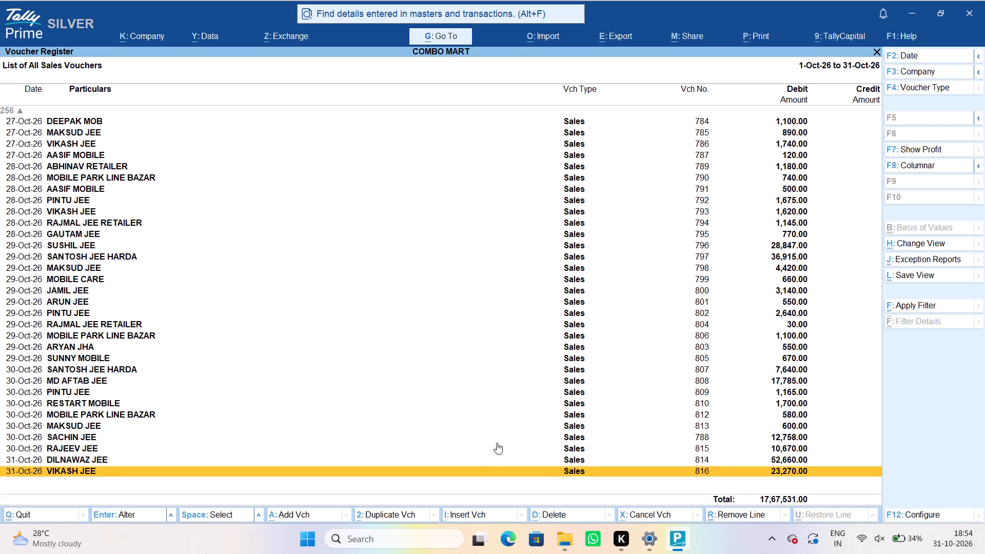
Leave the Sales Register and open a blank sales voucher for entry from the Gateway of Tally.
key(Escape)
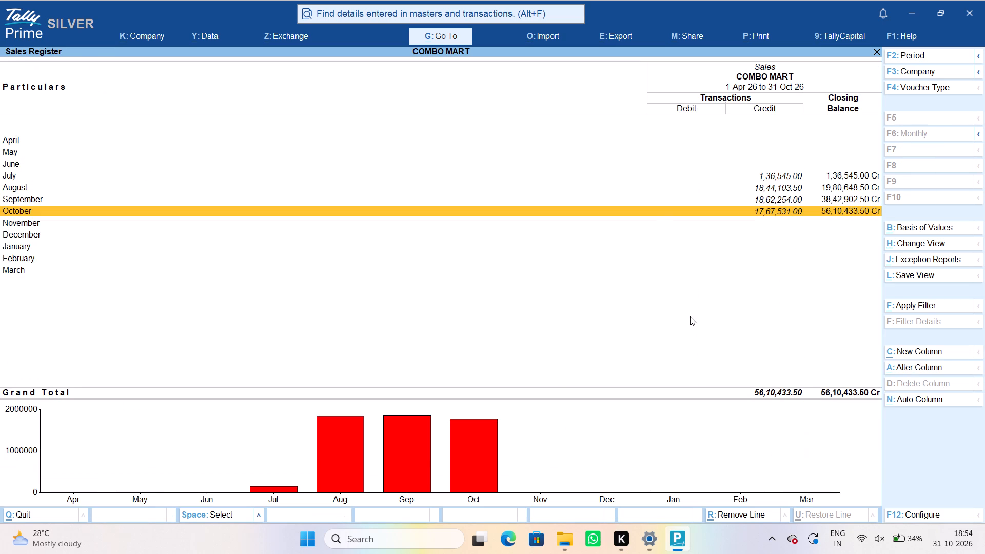
key(Escape)
key(Escape)
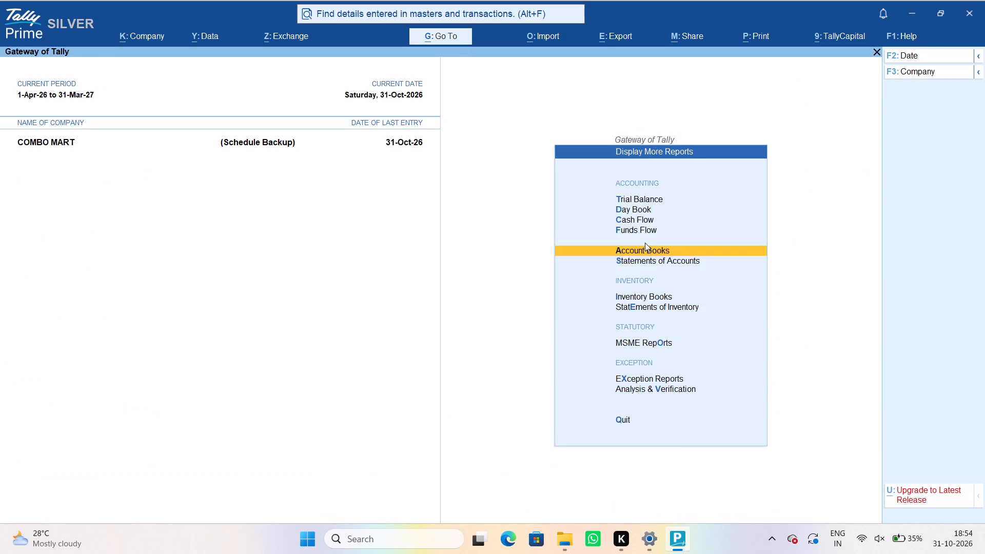
key(Escape)
click(642, 241)
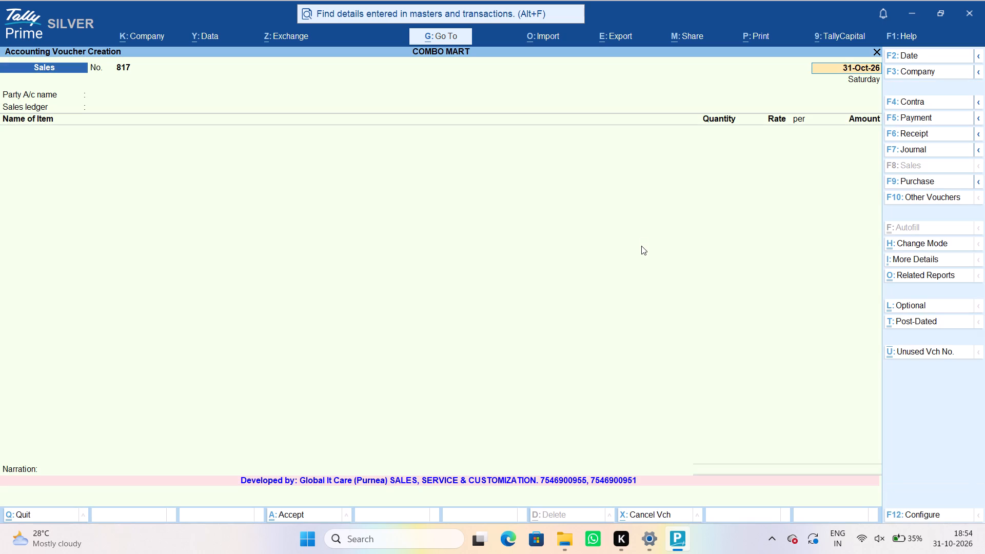
Set the Kahalgaon customer as the sales voucher's party, accept the blank dispatch and default party details, and keep SALE as sales ledger.
key(Return)
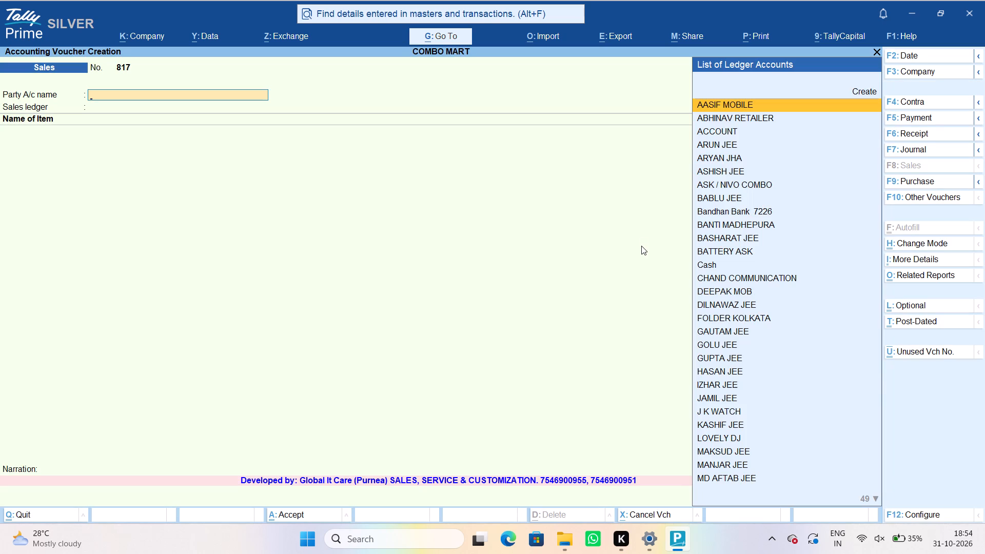
text(NITESH)
key(Return)
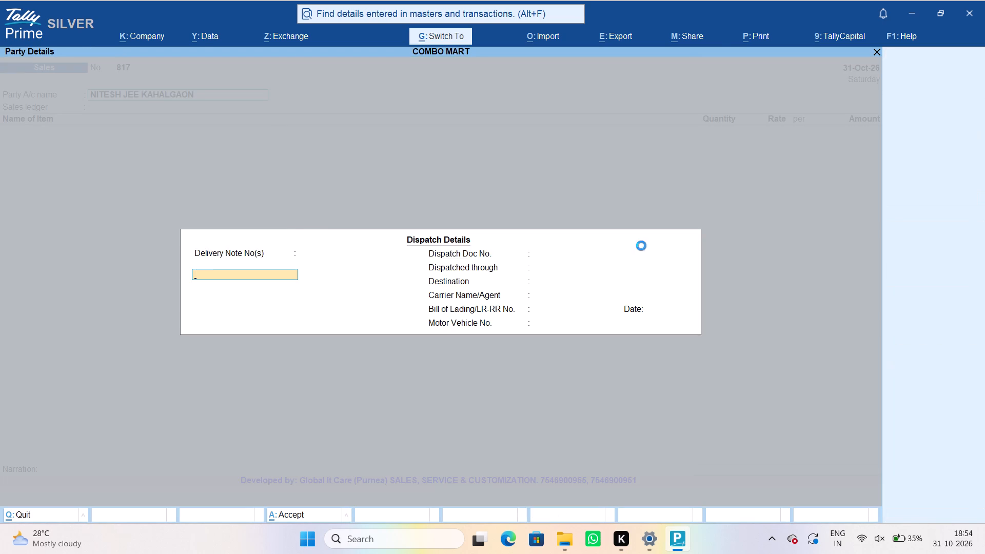
key(ctrl+a)
key(ctrl+a)
key(Return)
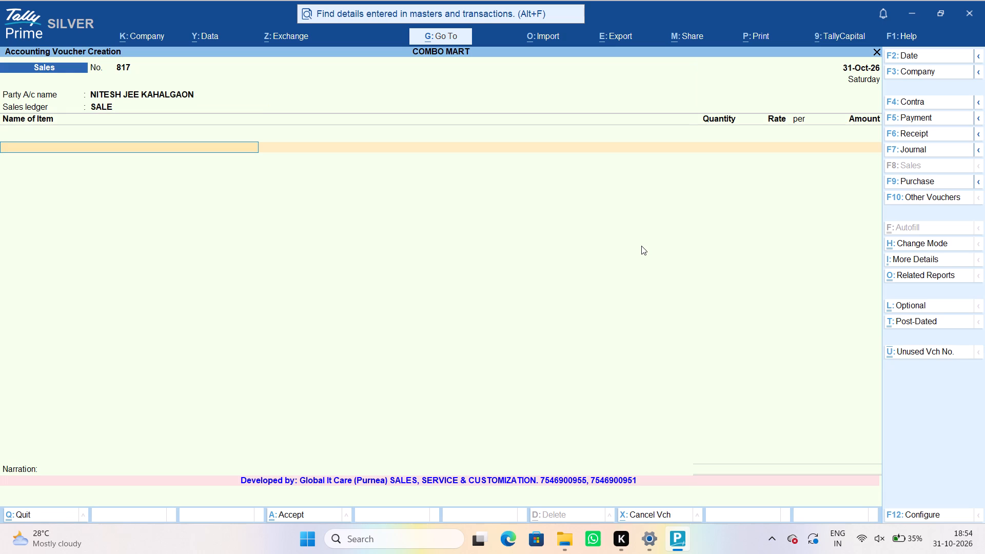
Add the stock item REALME 6 PRO VARNI RIDER to the voucher with quantity 2 PCS at a rate of 690, without a description.
text(REALME)
key(space)
text(6 PT)
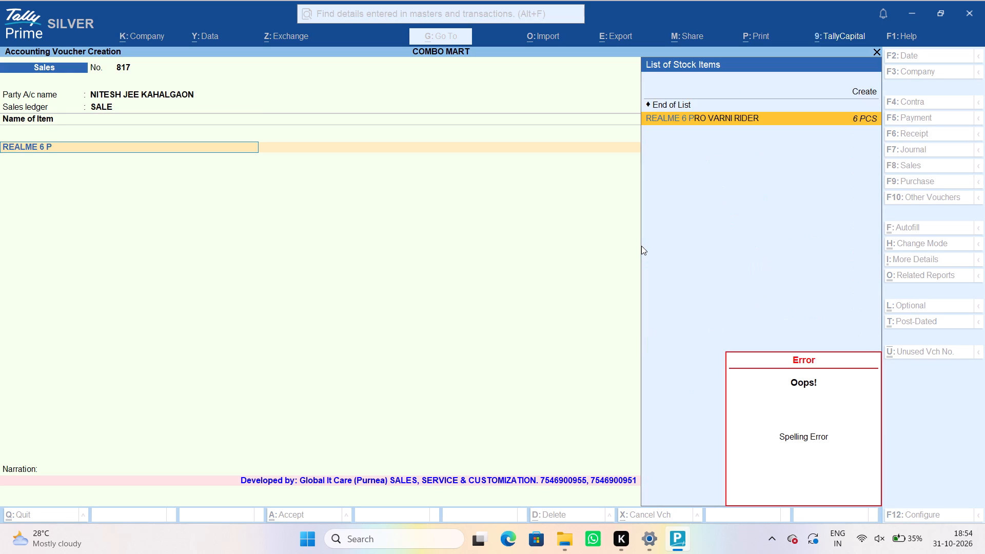
key(Return)
key(Return)
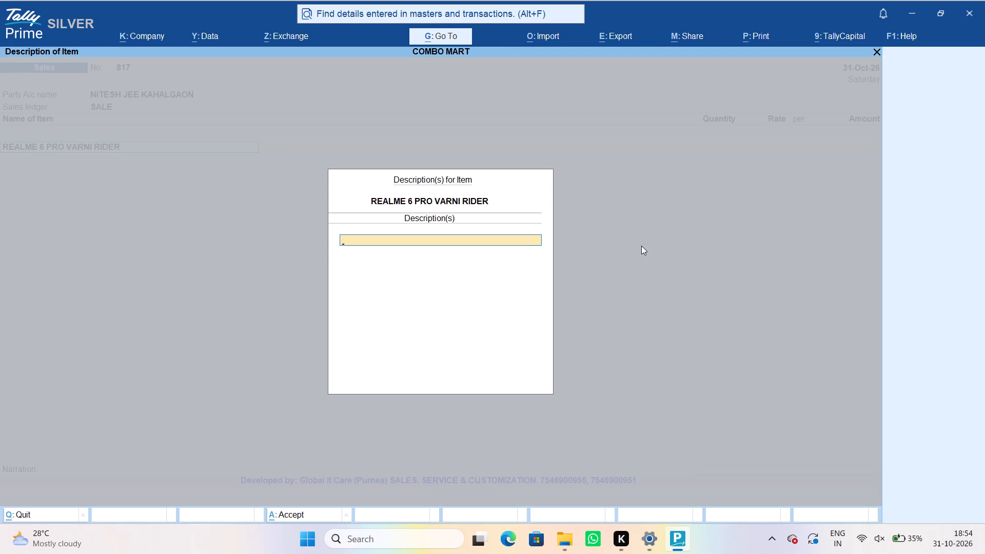
key(Return)
key(2)
key(Return)
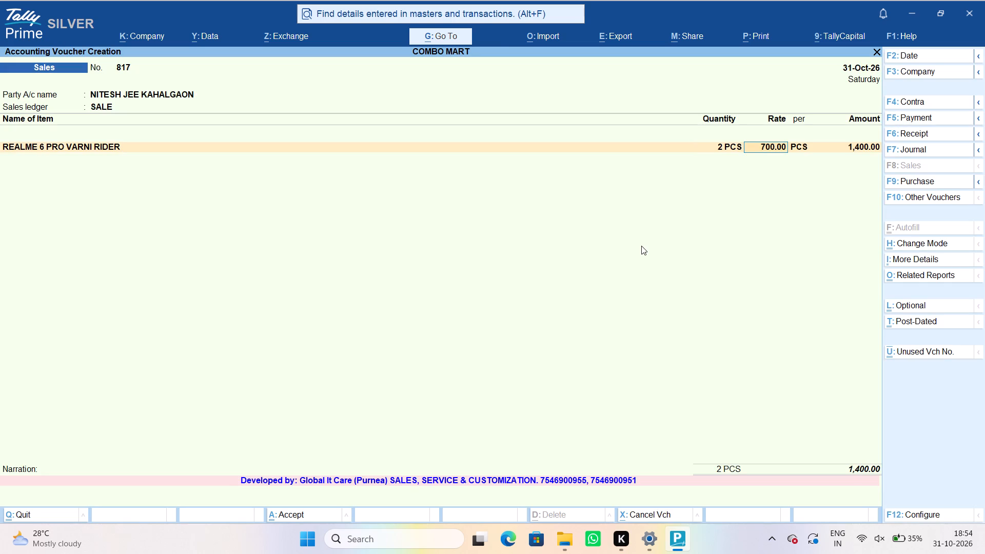
text(690)
key(Return)
key(Return)
key(Return)
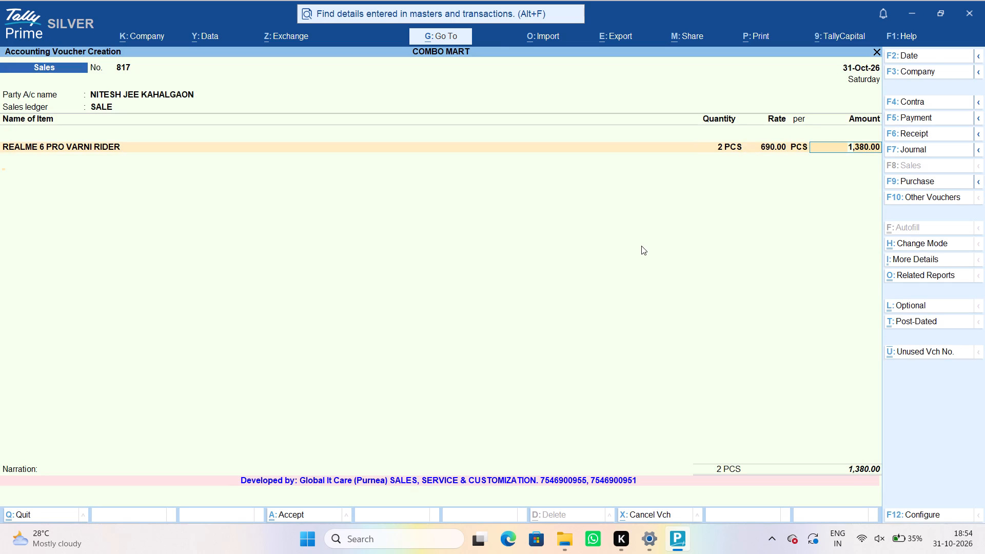
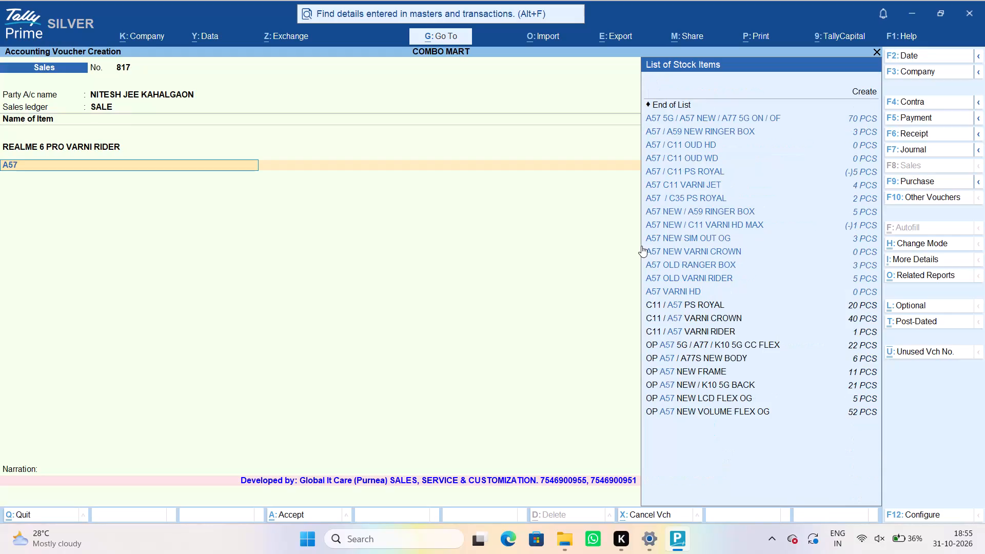
Add the stock item A57 C11 VARNI JET to the voucher with quantity 3 PCS at a rate of 500.
text(C`1`)
text(11)
key(Down)
key(Down)
key(Down)
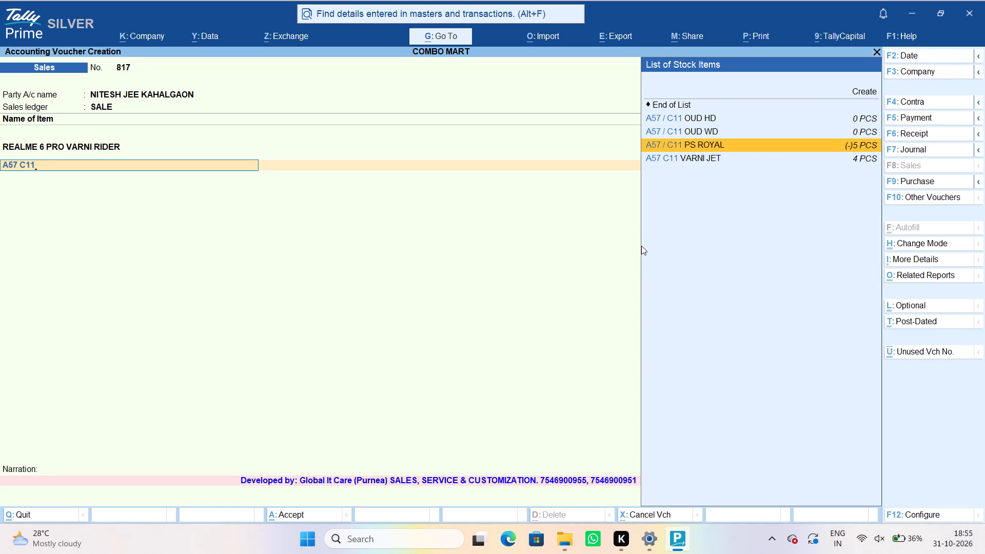
key(Down)
key(Return)
key(Return)
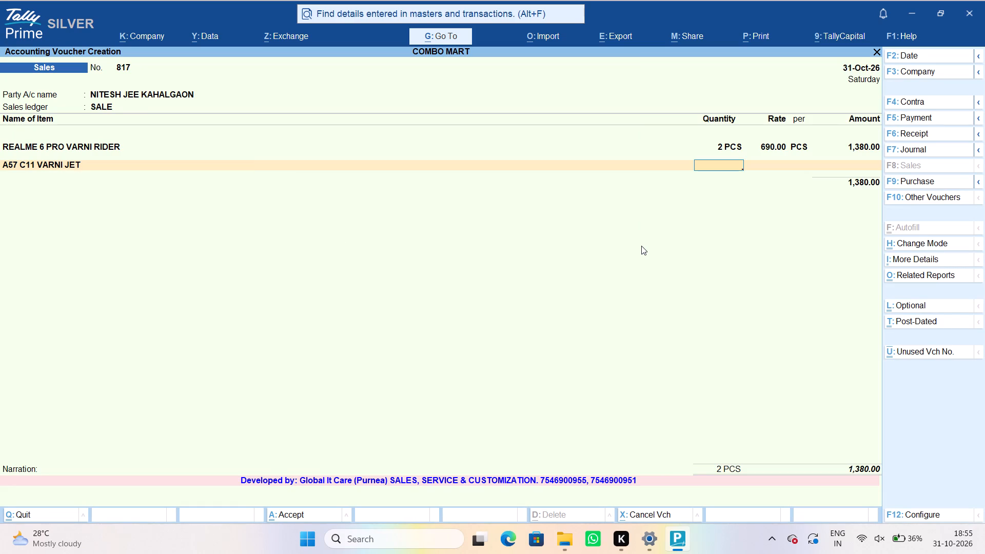
key(3)
key(Return)
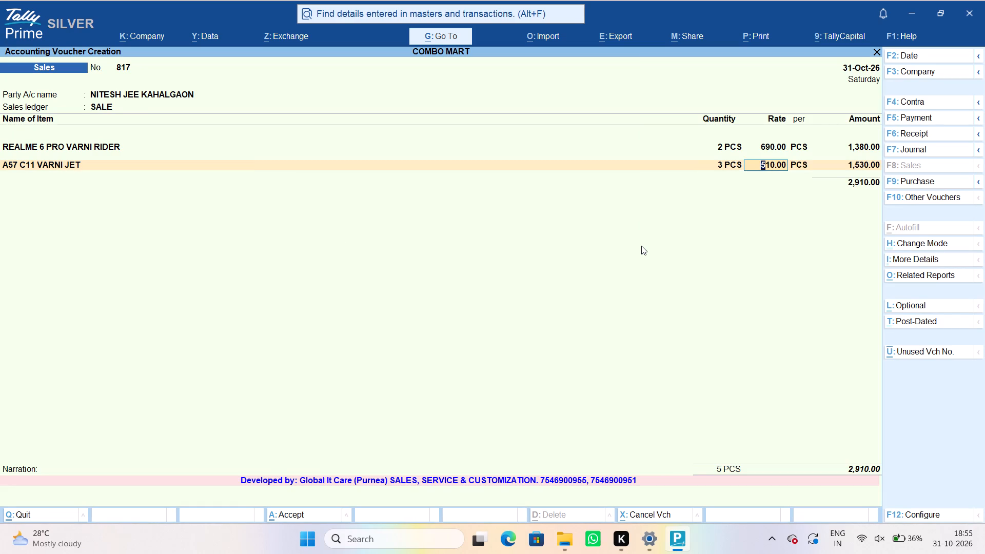
text(500)
key(Return)
key(Return)
key(Return)
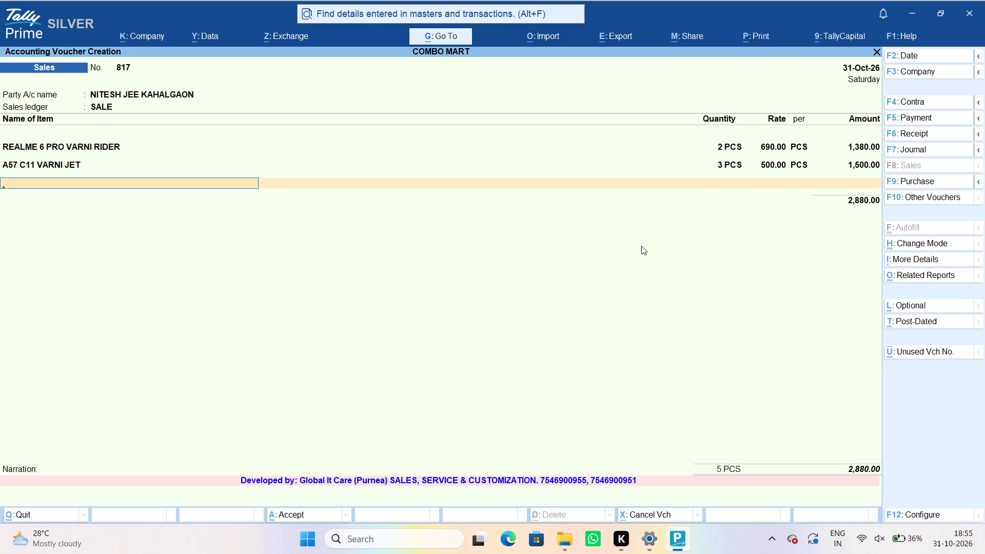
Add the stock item Y20 / Y52S VARNI HD MAXX with quantity 5 PCS, keeping the default rate of 490.
text(Y20)
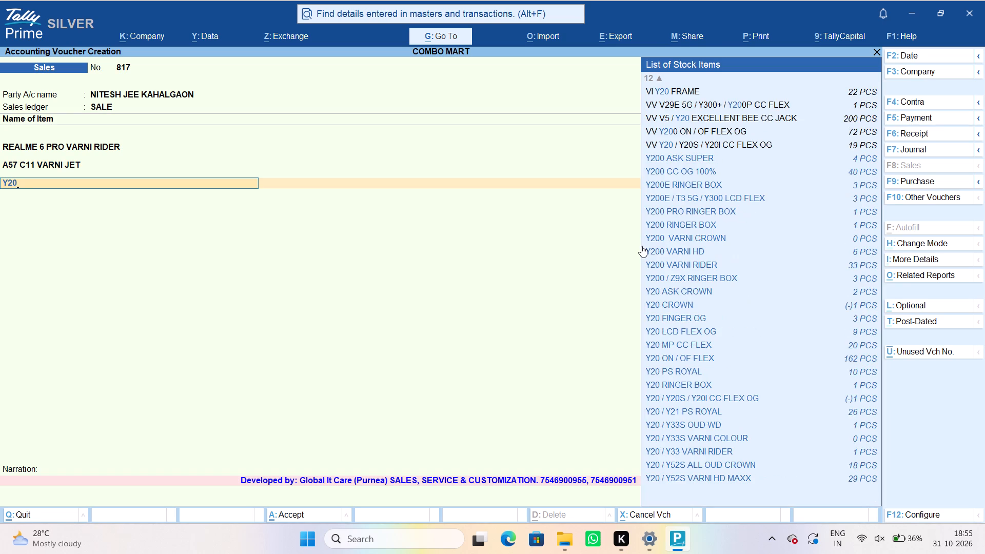
key(Down)
key(Down)
key(Down)
key(Down)
key(Down)
key(Down)
key(Down)
key(Down)
key(Down)
key(Down)
key(Down)
key(Down)
key(Down)
key(Down)
key(Down)
key(Down)
key(Down)
key(Down)
key(Down)
key(Down)
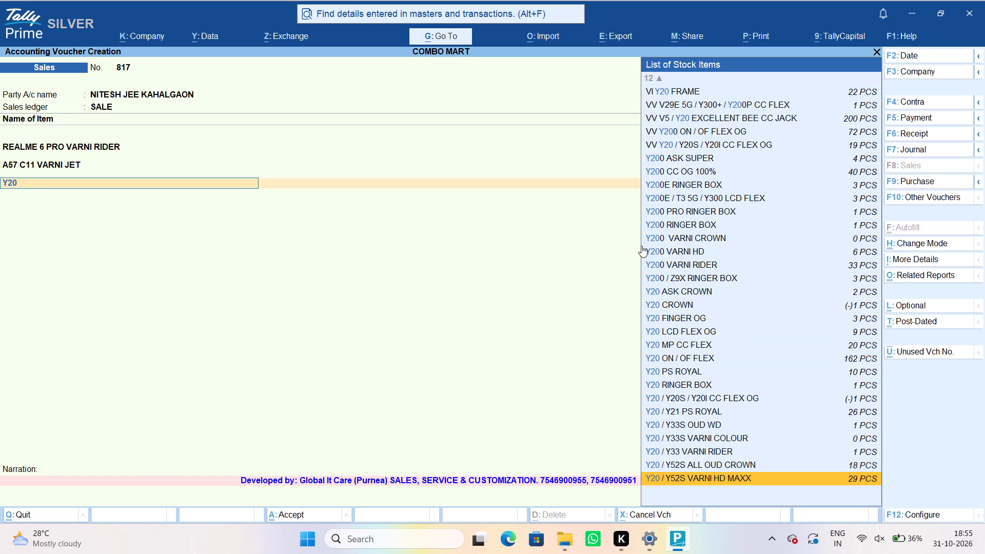
key(Return)
key(Return)
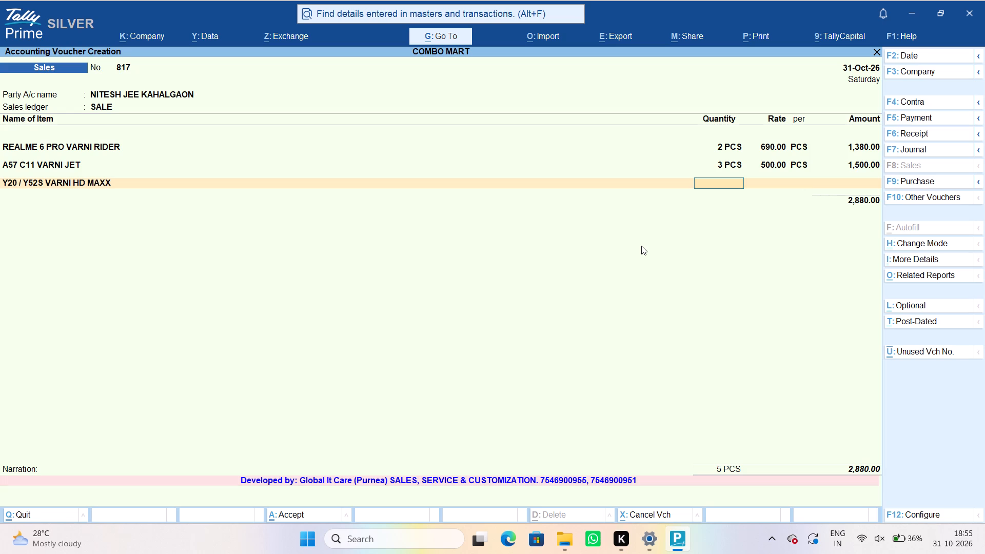
key(5)
key(Return)
key(Return)
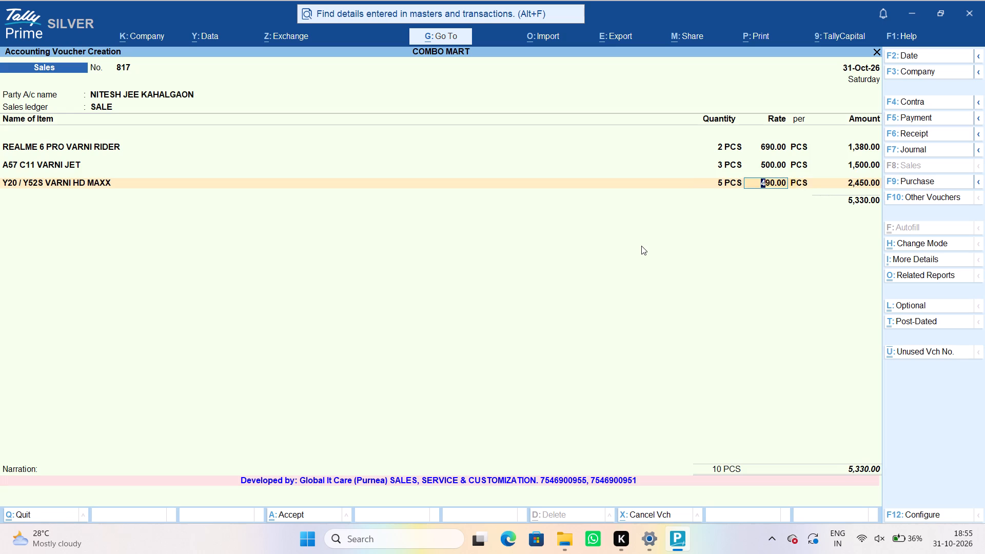
key(Return)
key(Return)
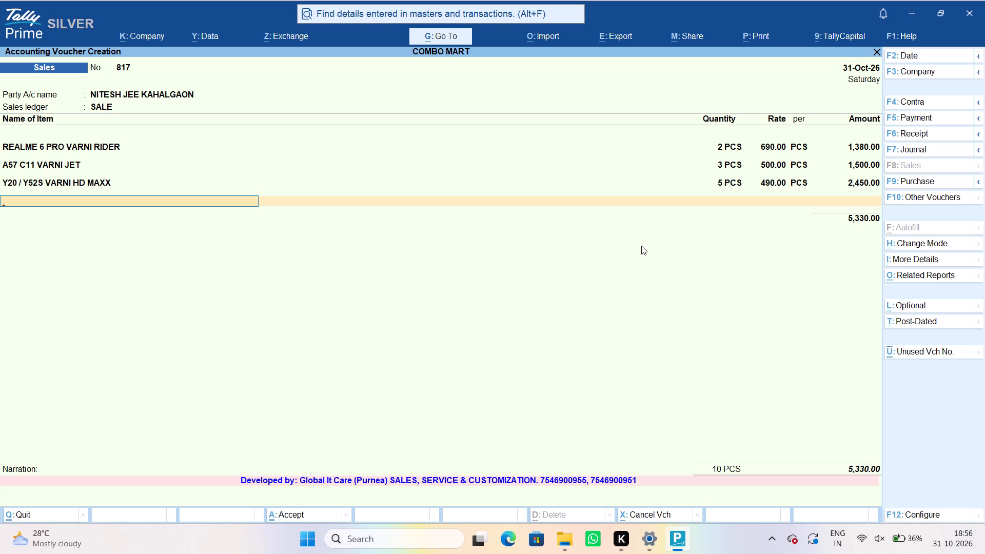
Add the stock item T5X VARNI RIDER to the voucher with quantity 3 PCS at a rate of 685.
text(T5X)
key(space)
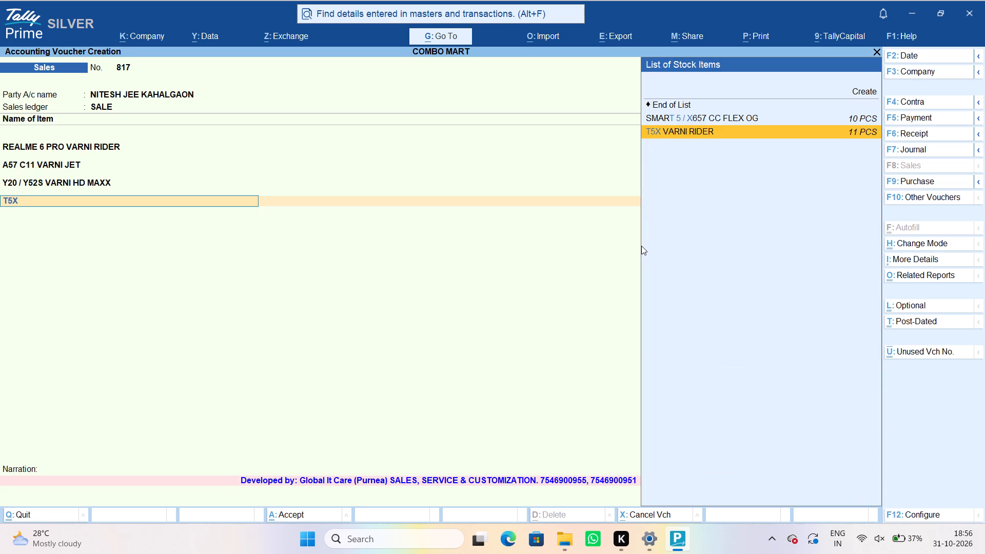
key(Return)
key(Return)
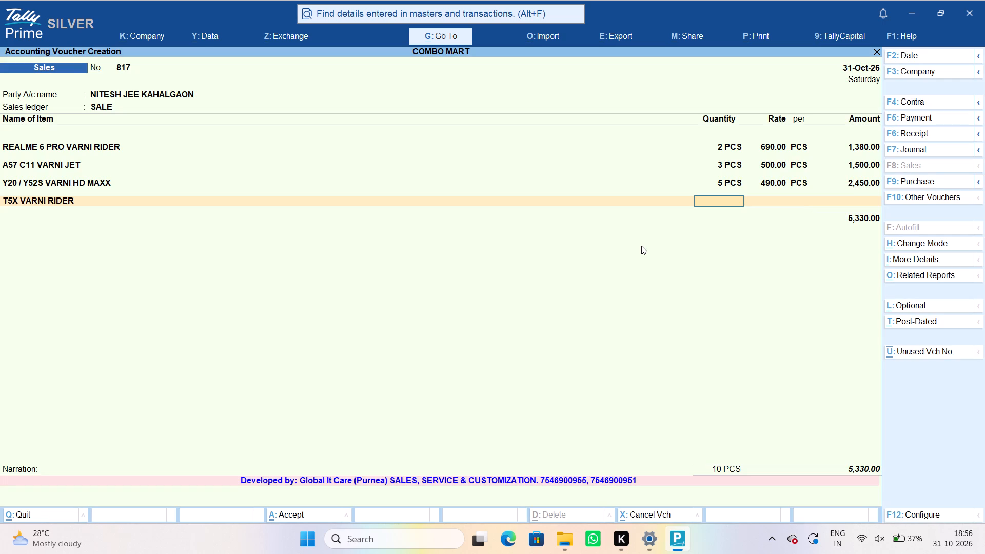
key(3)
key(Return)
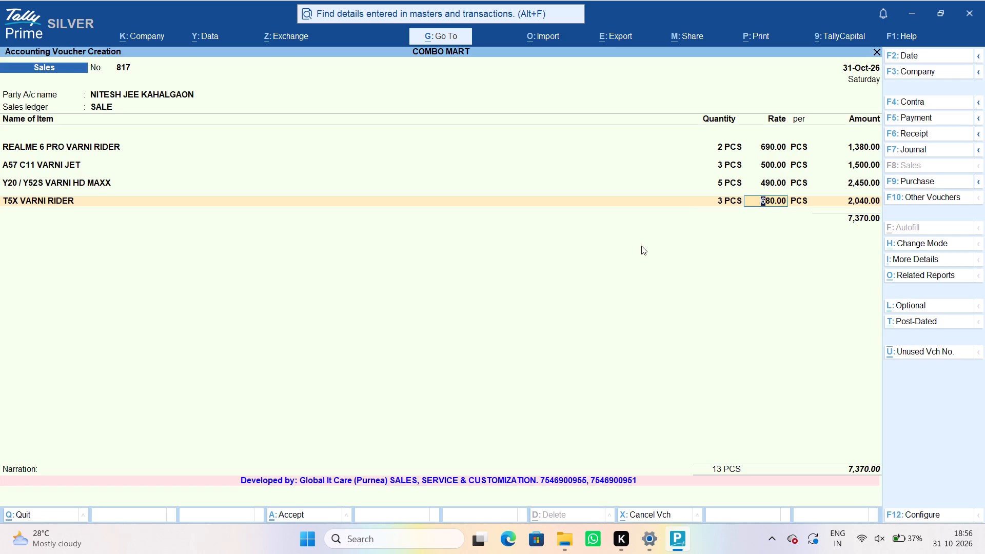
text(685.)
key(Return)
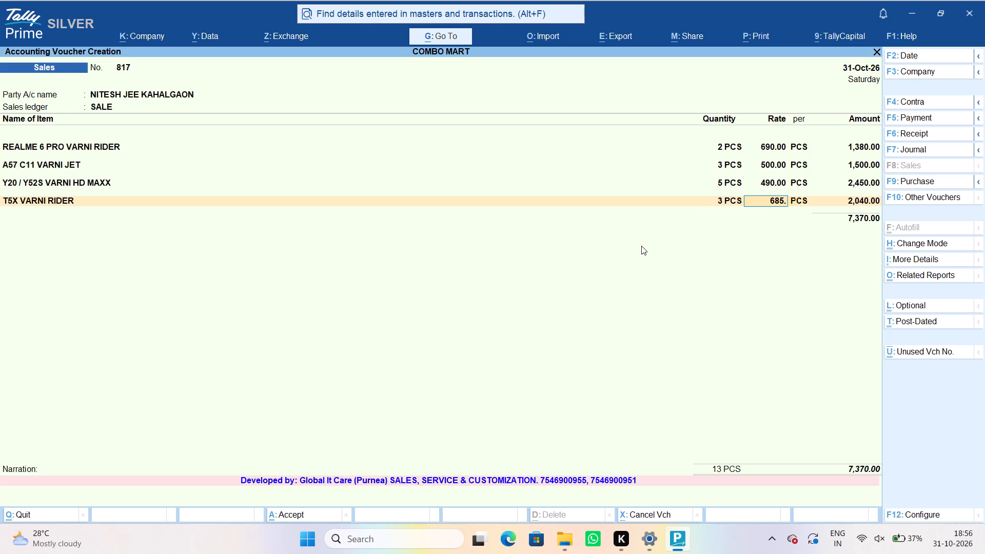
key(Return)
key(Return)
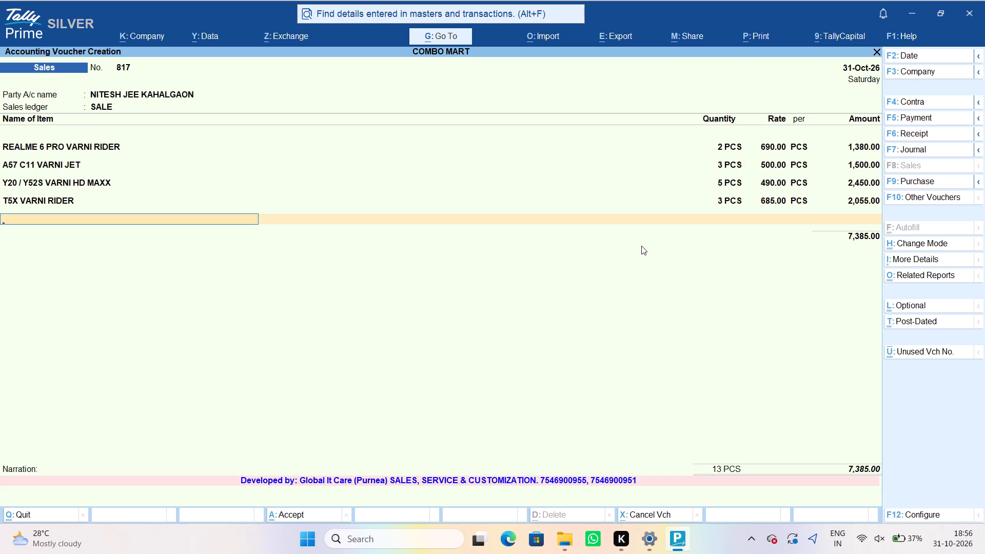
Add the stock item MI 12 4G VARNI CROWN with quantity 5 PCS, keeping the default rate of 580.
text(MI 12 5G)
key(space)
key(v)
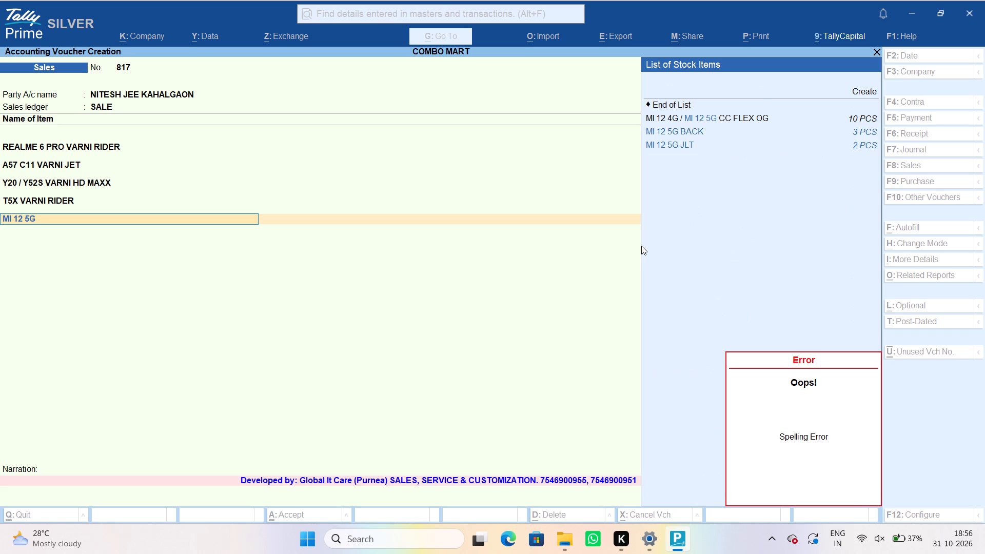
key(BackSpace)
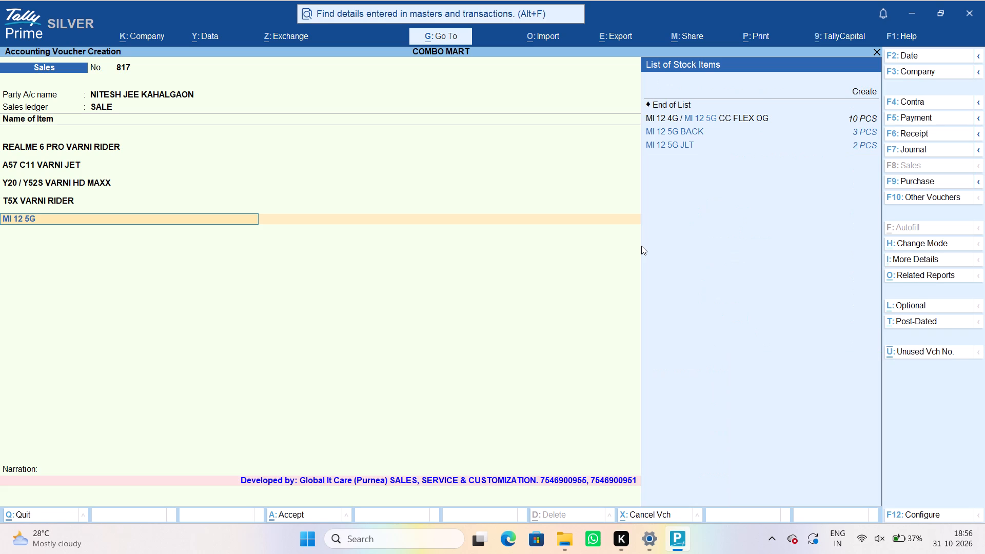
key(BackSpace)
key(BackSpace)
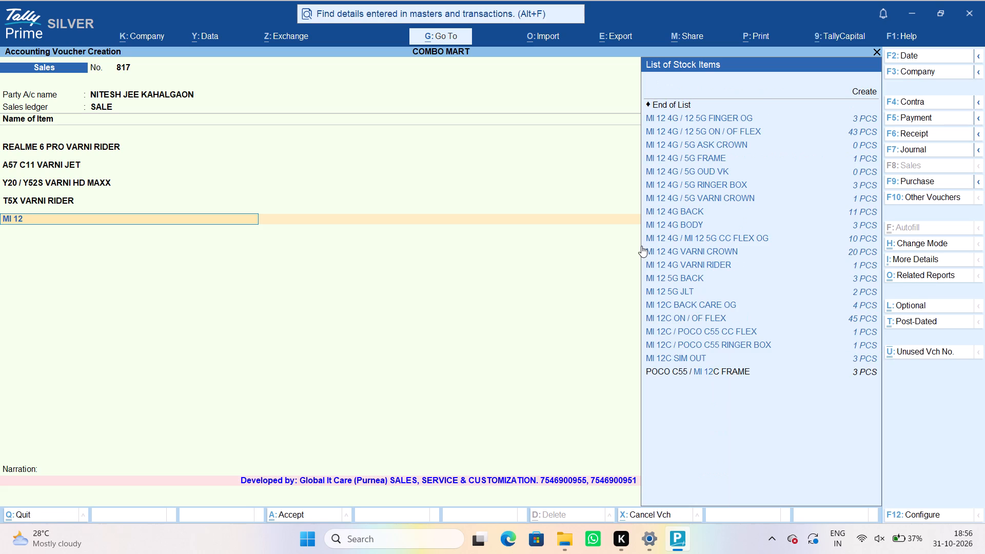
key(Down)
key(Down)
key(Down)
key(Down)
key(Down)
key(Down)
key(Down)
key(Down)
key(Down)
key(Down)
key(Down)
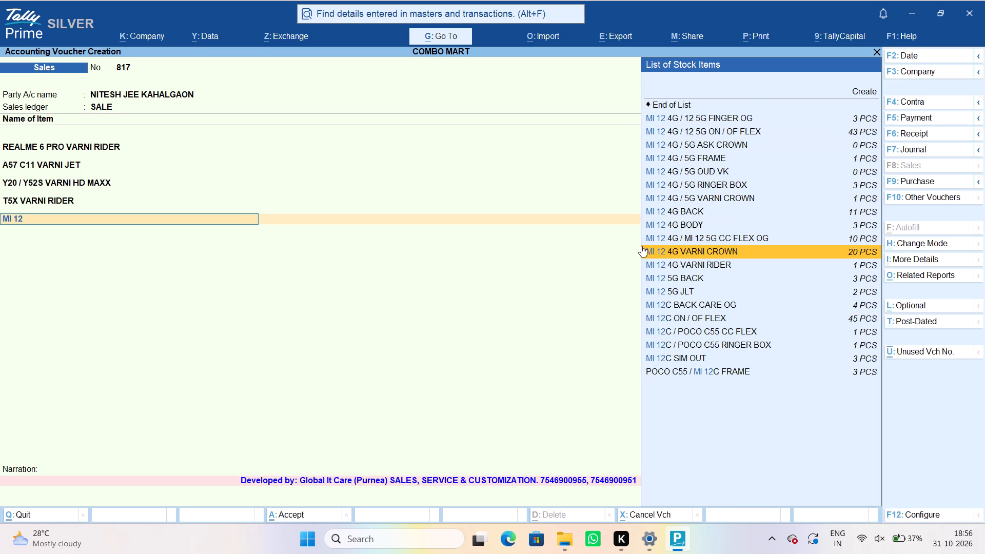
key(Down)
key(Up)
key(Return)
key(Return)
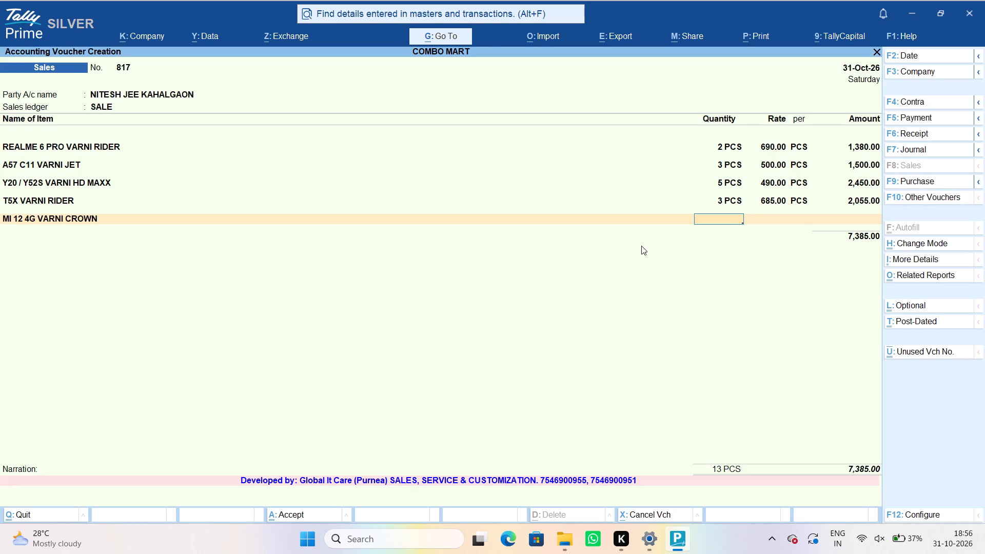
key(5)
key(Return)
key(Return)
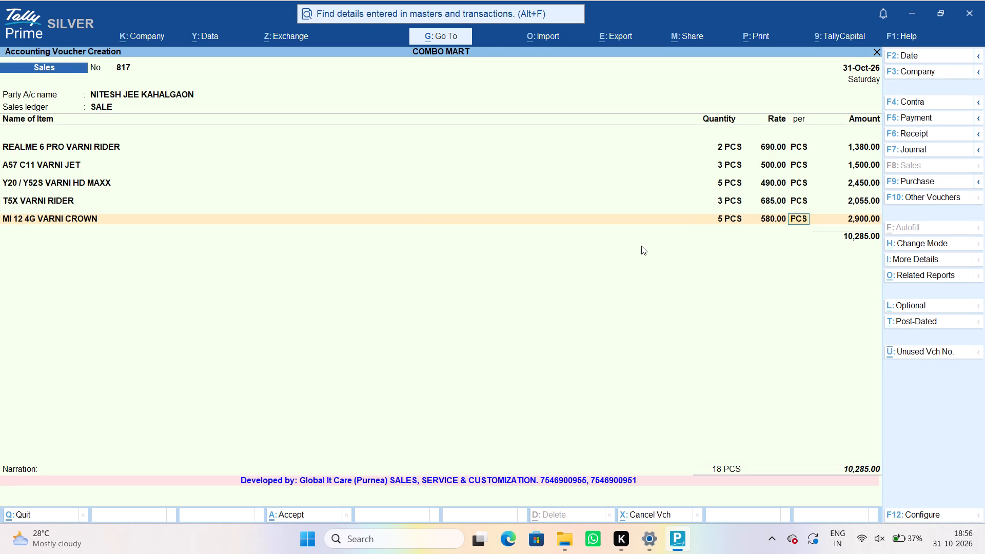
key(Return)
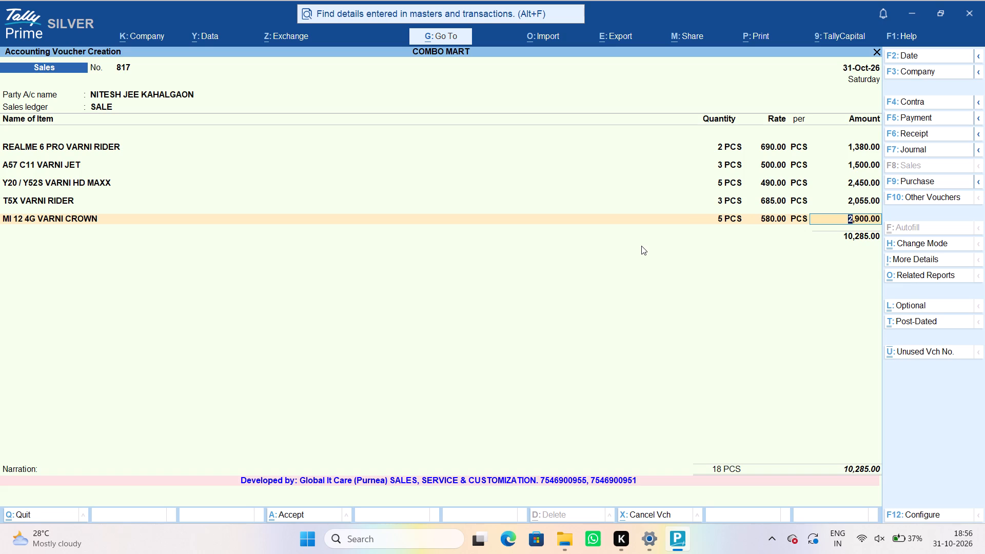
key(Return)
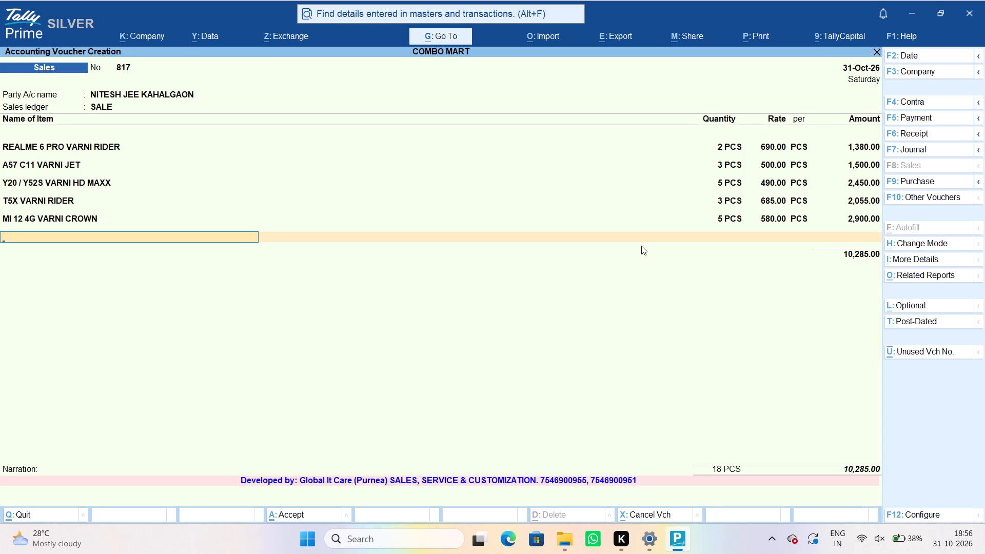
Add the stock item C3 PS ROYAL to the voucher with quantity 3 PCS at a rate of 465.
text(C3 PS)
key(Return)
key(Return)
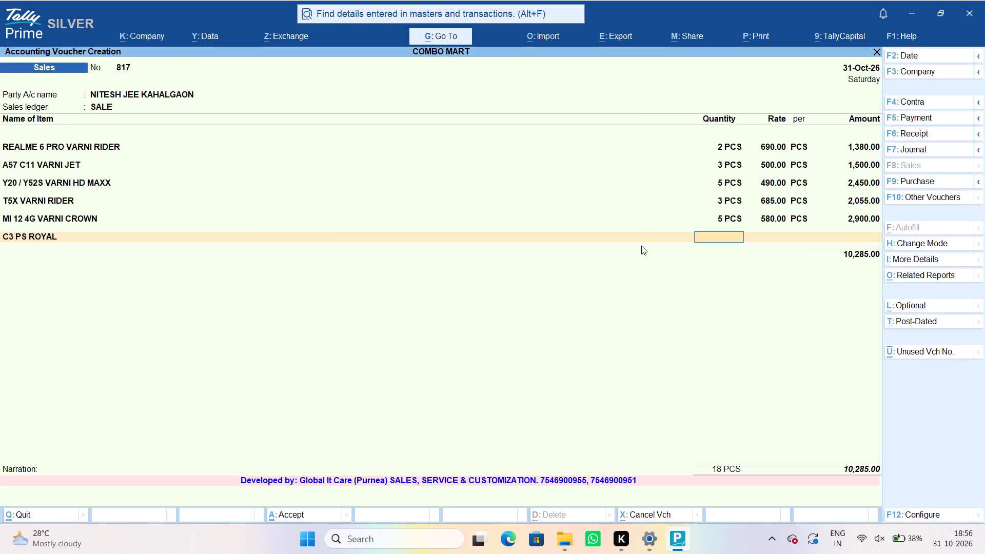
key(3)
key(Return)
text(465)
key(Return)
key(Return)
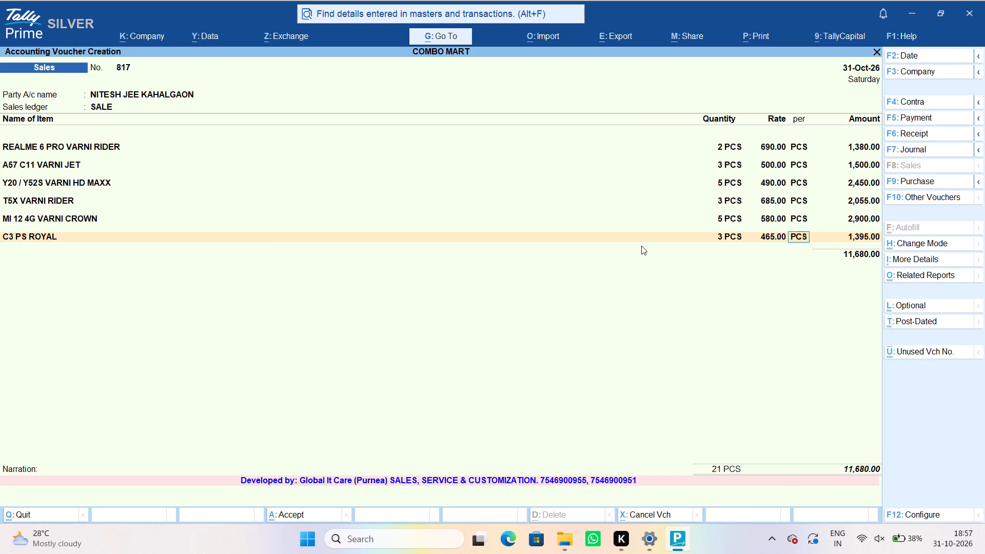
key(Return)
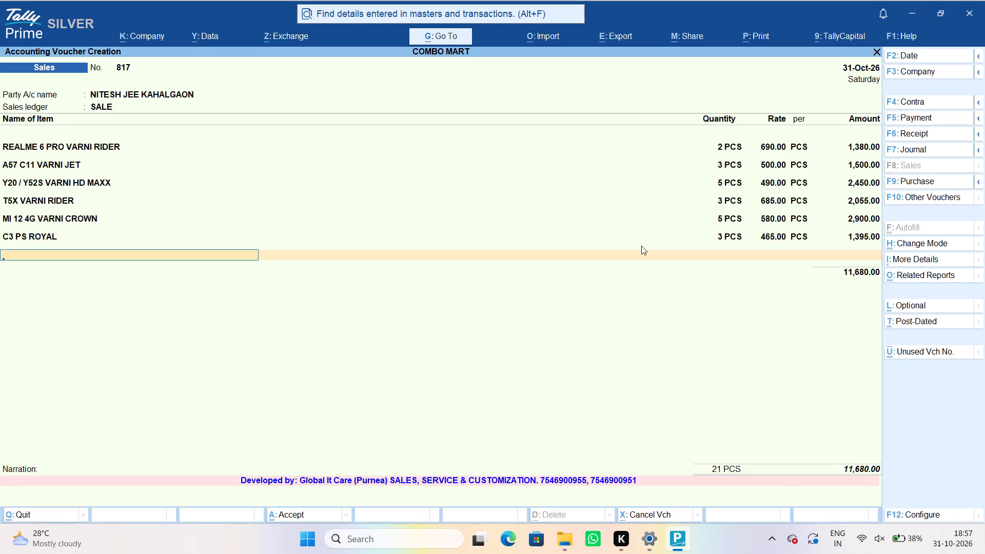
Add the stock item NOTE 10 4G JK to the voucher with quantity 2 PCS at a rate of 540.
text(NOTE 10 AS)
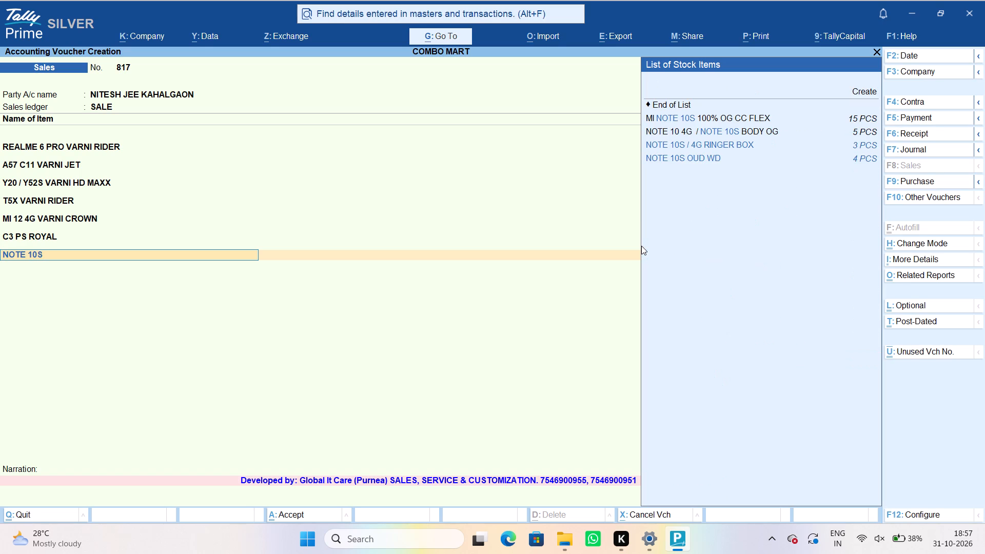
key(BackSpace)
key(BackSpace)
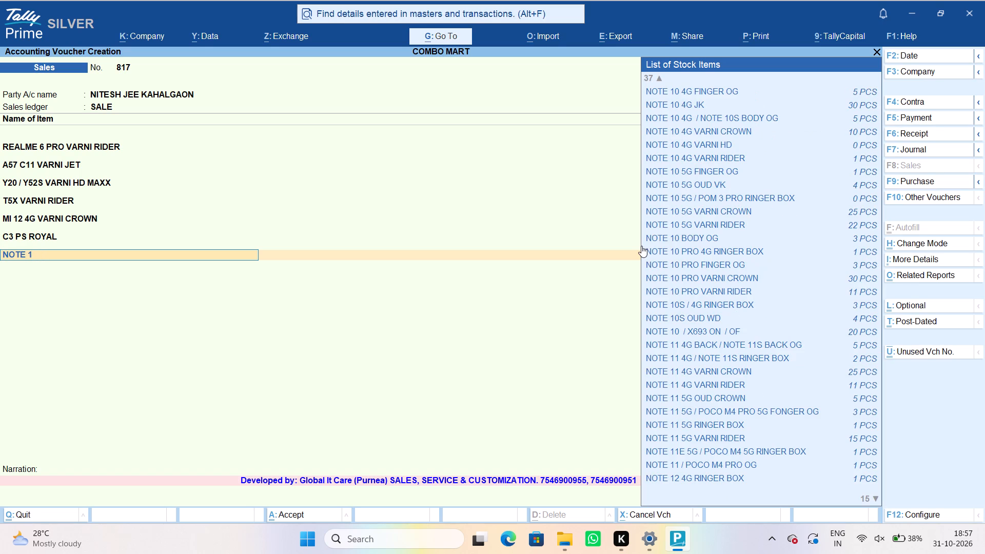
key(0)
text(AS)
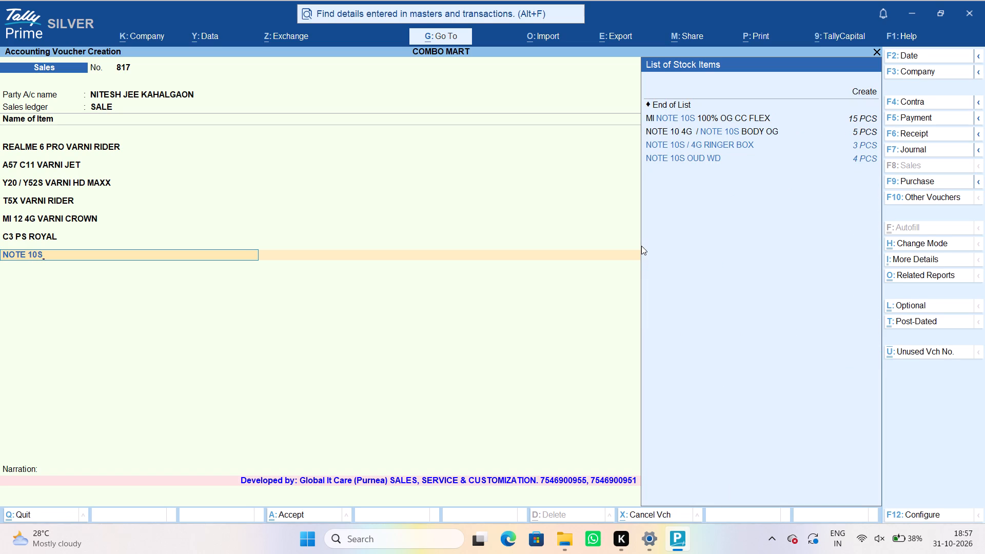
key(BackSpace)
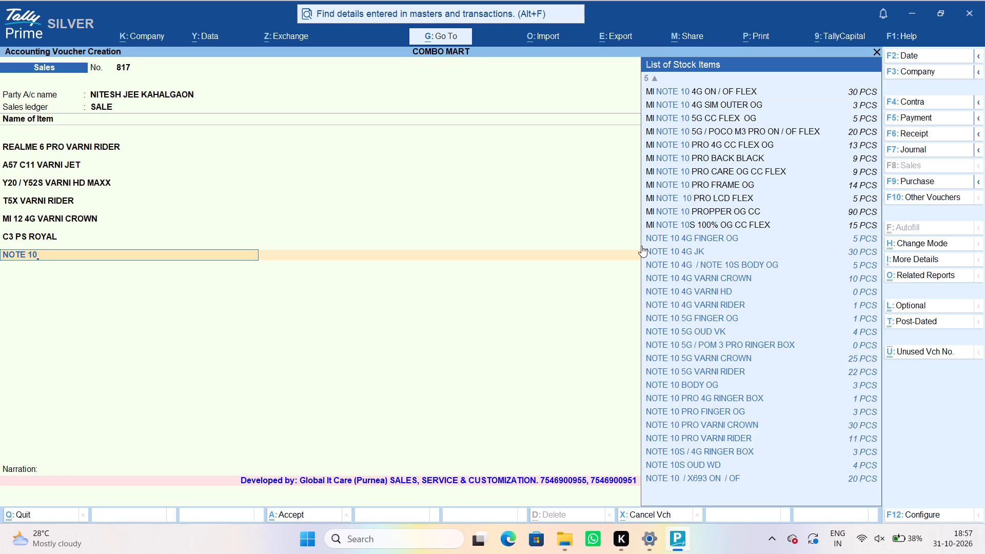
key(space)
text(JK)
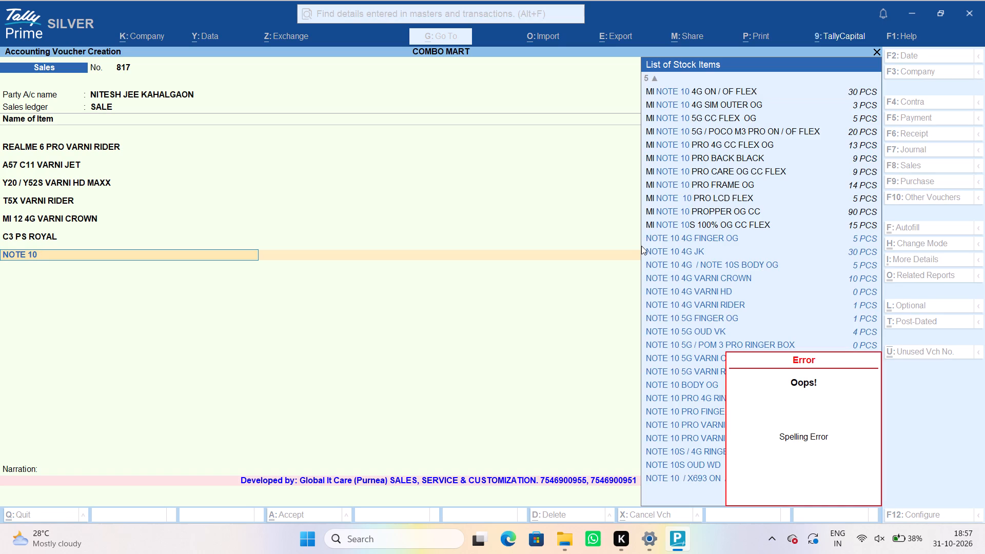
key(Down)
key(Down)
key(Down)
key(Up)
key(Return)
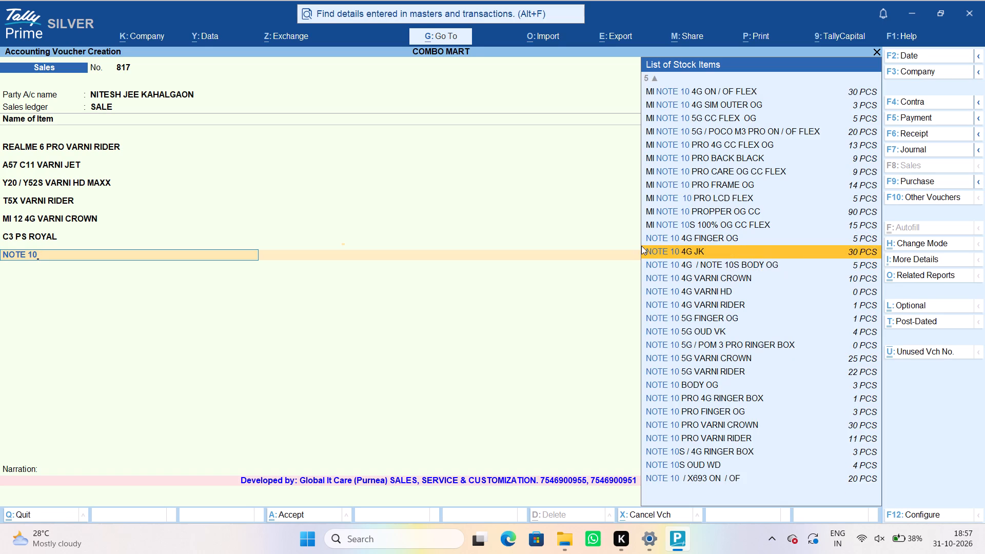
key(Return)
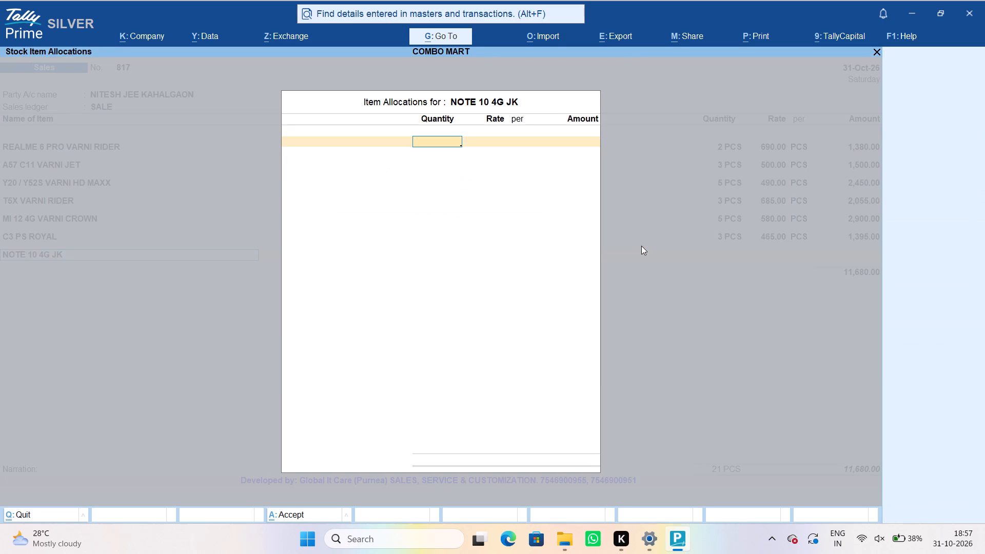
key(2)
key(Return)
text(540)
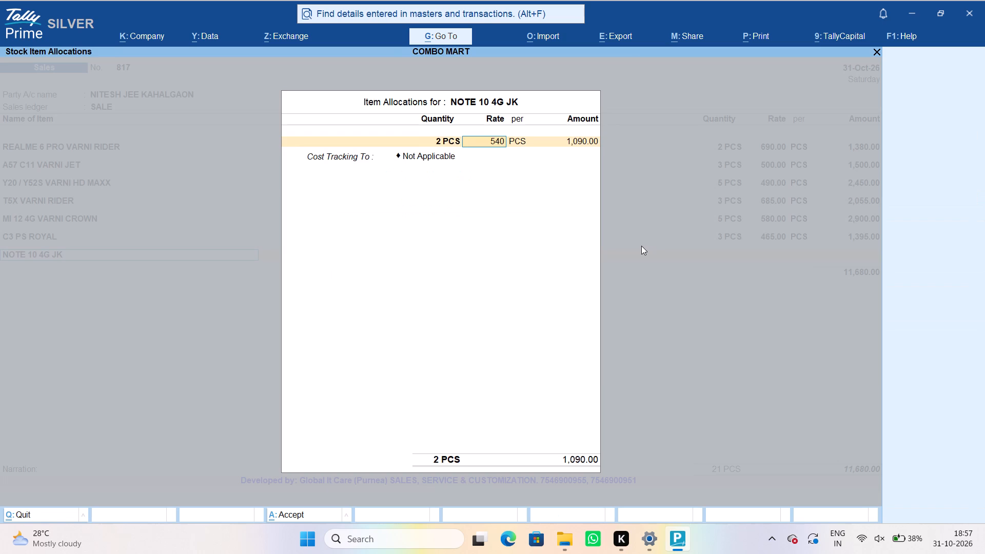
key(Return)
key(Return)
key(Return)
key(Return)
key(Return)
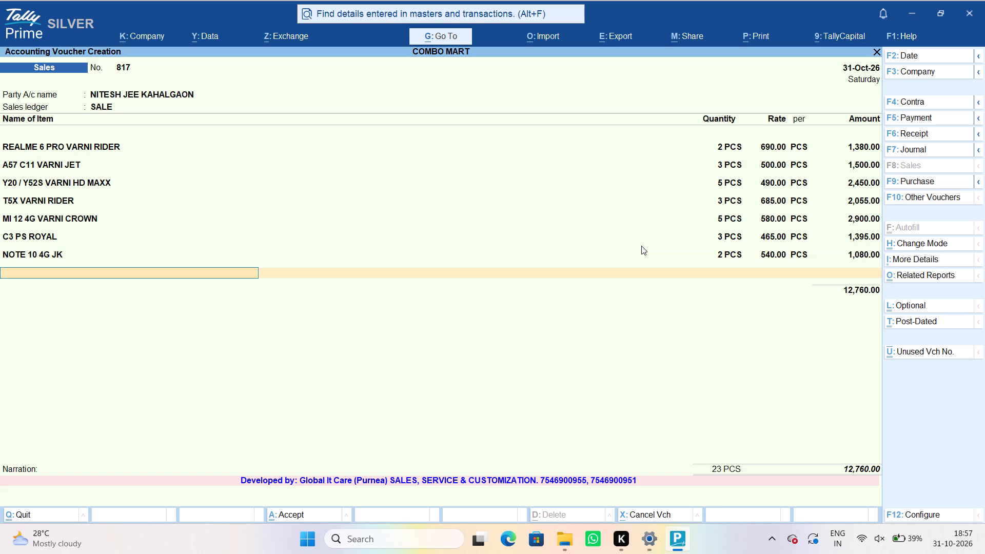
Add the stock item C20 VARNI HD with quantity 2 PCS, keeping the default rate of 510.
text(C20 V)
key(Down)
key(Down)
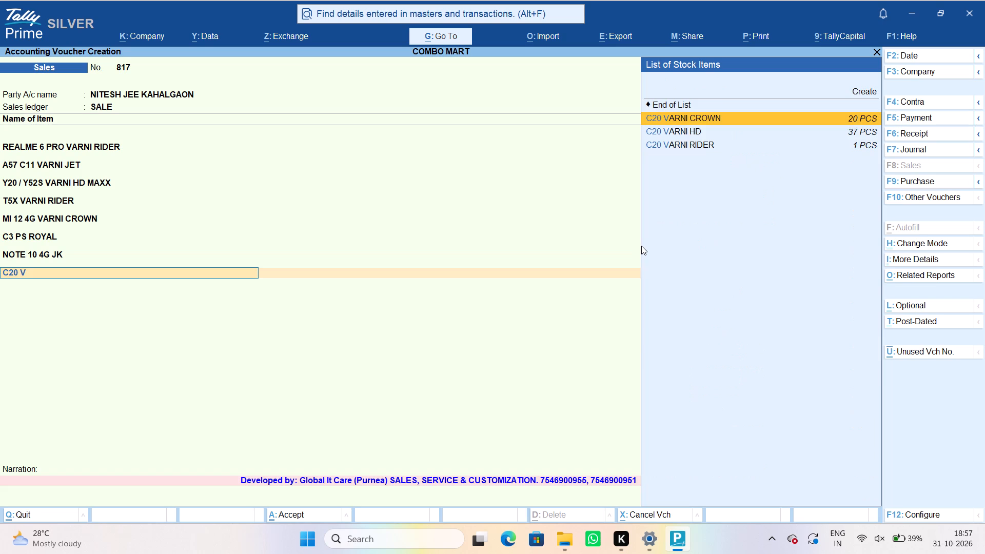
key(Return)
key(Return)
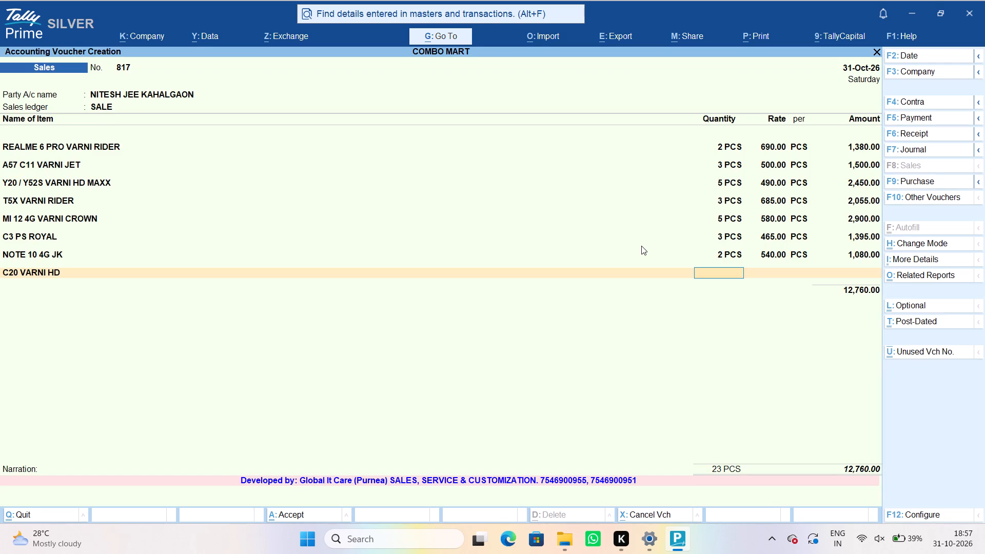
key(2)
key(Return)
key(Return)
key(Return)
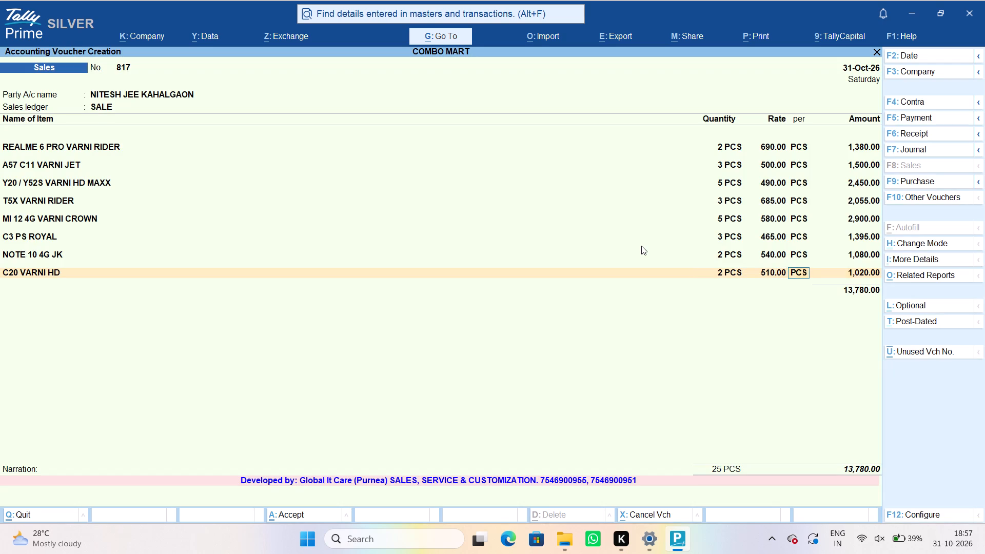
key(Return)
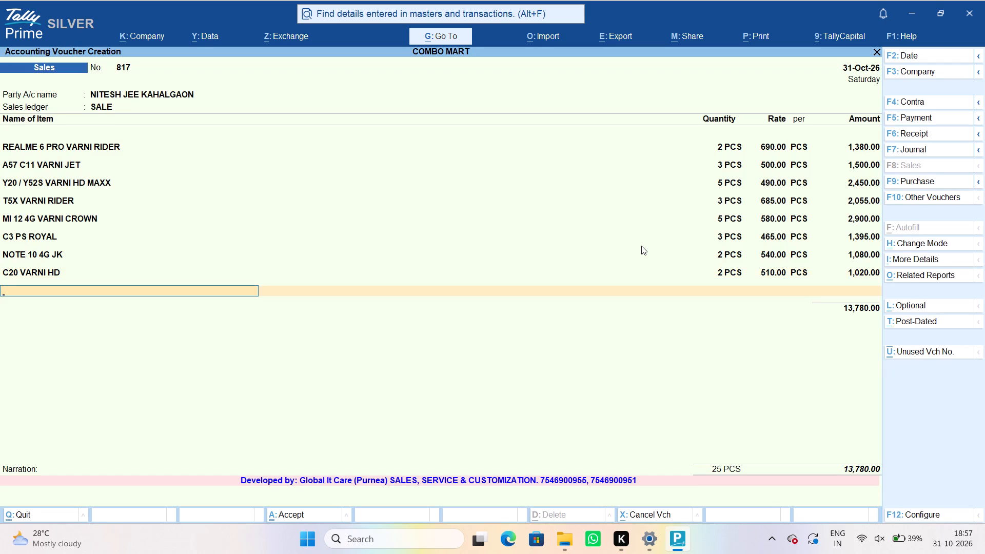
Add the stock item NOTE 7 VARNI RIDER to the voucher with quantity 1 PCS at a rate of 485.
text(NOTE Y)
key(BackSpace)
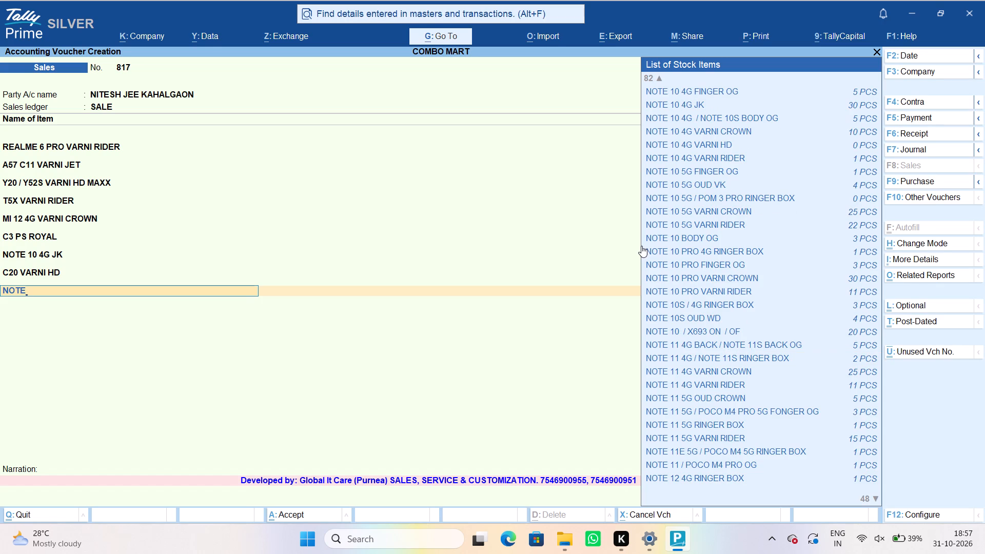
text(7)
key(space)
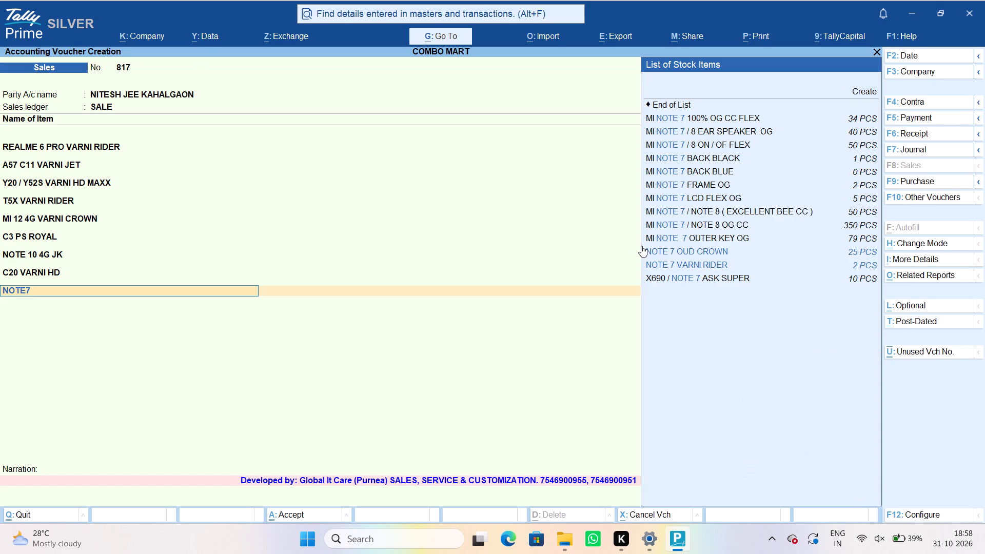
key(v)
key(Return)
key(Return)
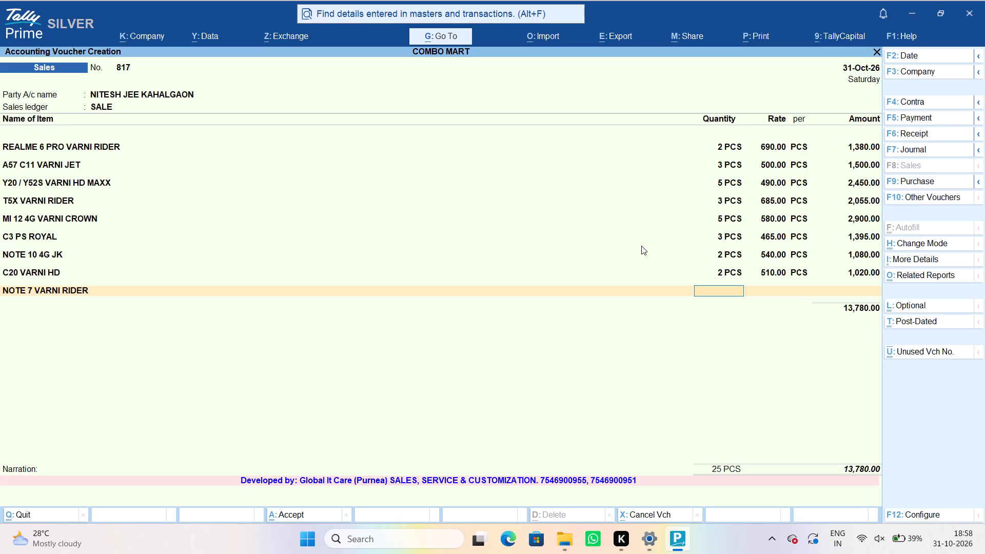
key(1)
key(Return)
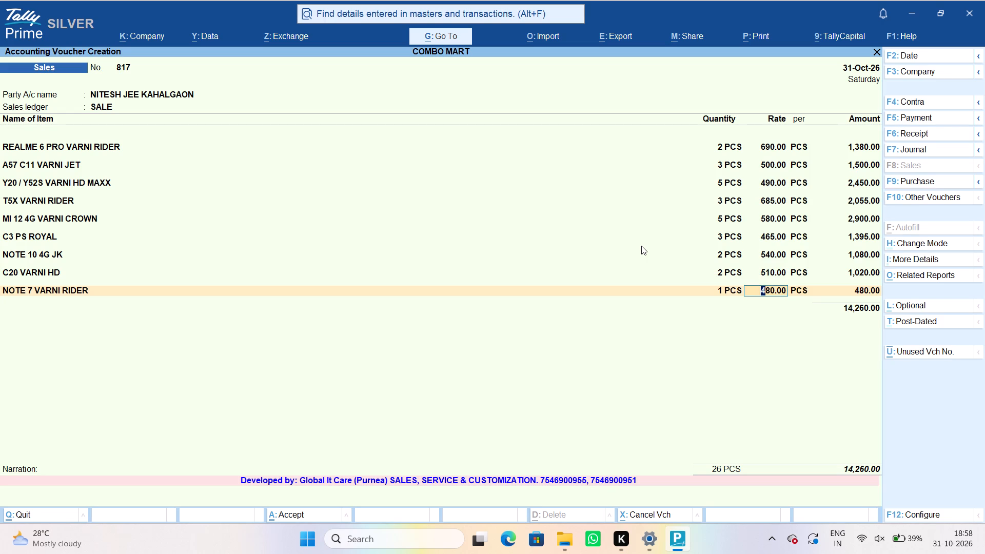
text(485)
key(Return)
key(Return)
key(Return)
key(Return)
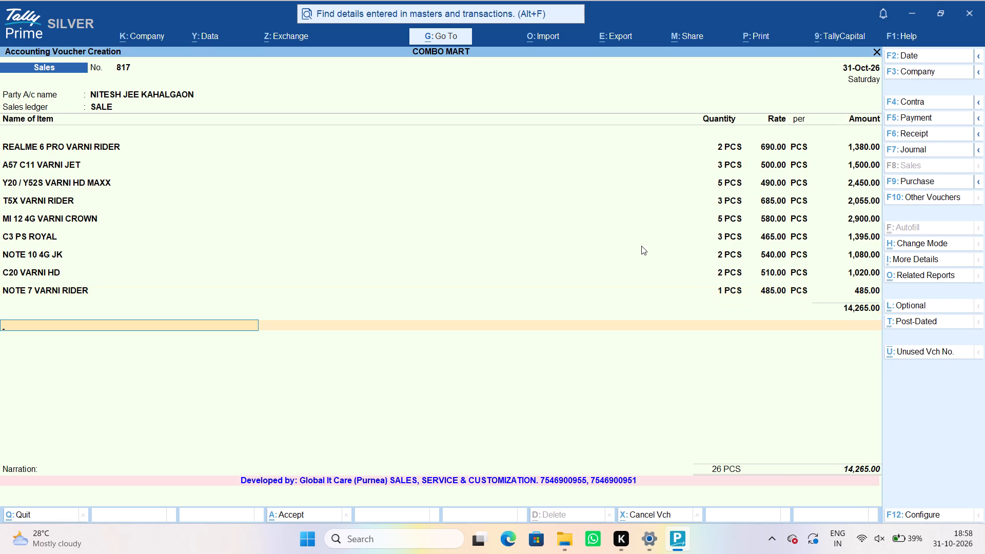
key(BackSpace)
key(Return)
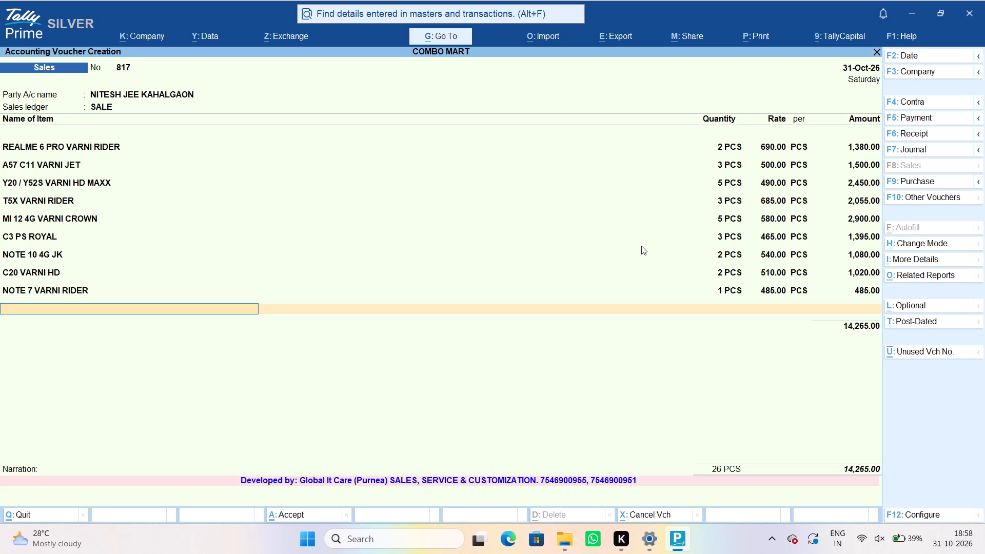
Add the stock item A13 4G JK to the voucher with quantity 3 PCS at a rate of 520.
text(A13)
key(space)
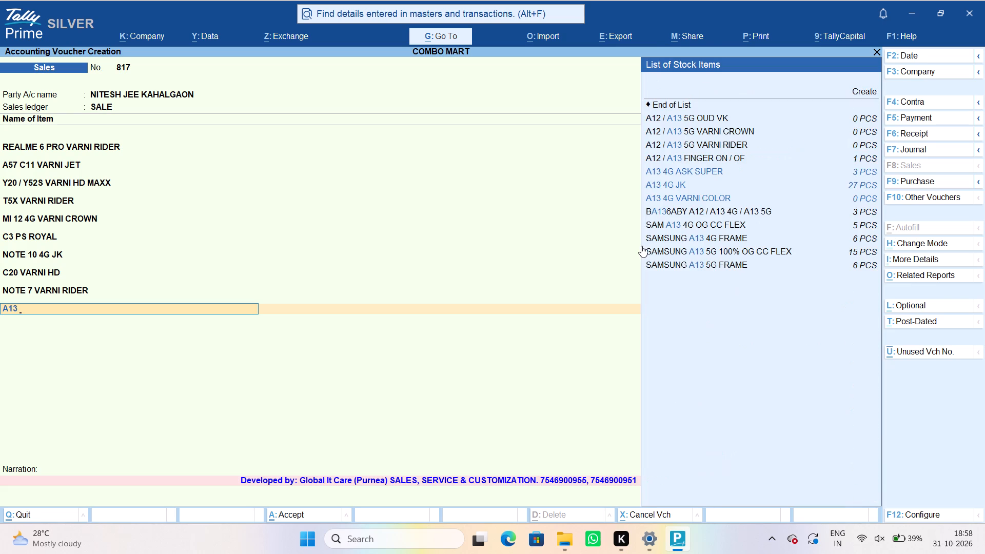
text(A23)
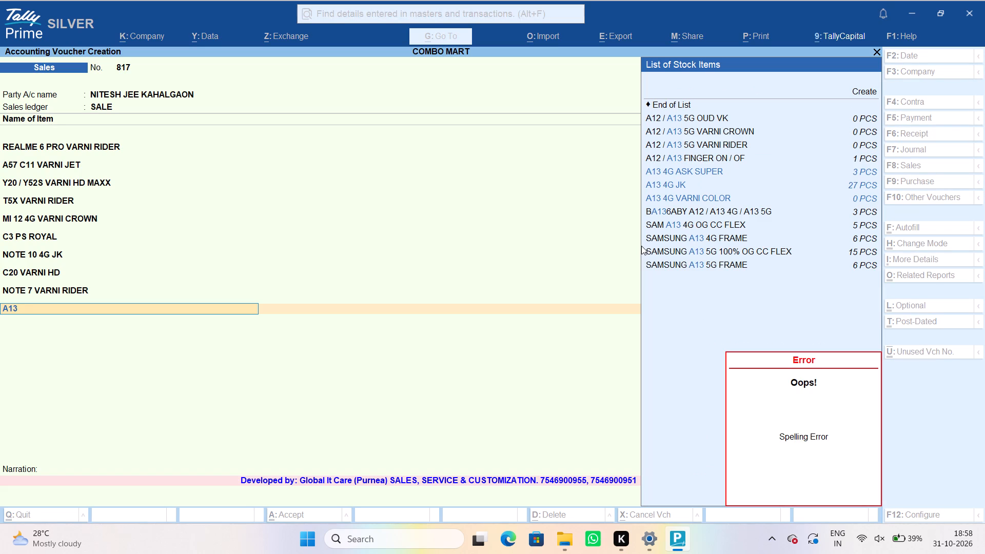
key(BackSpace)
key(BackSpace)
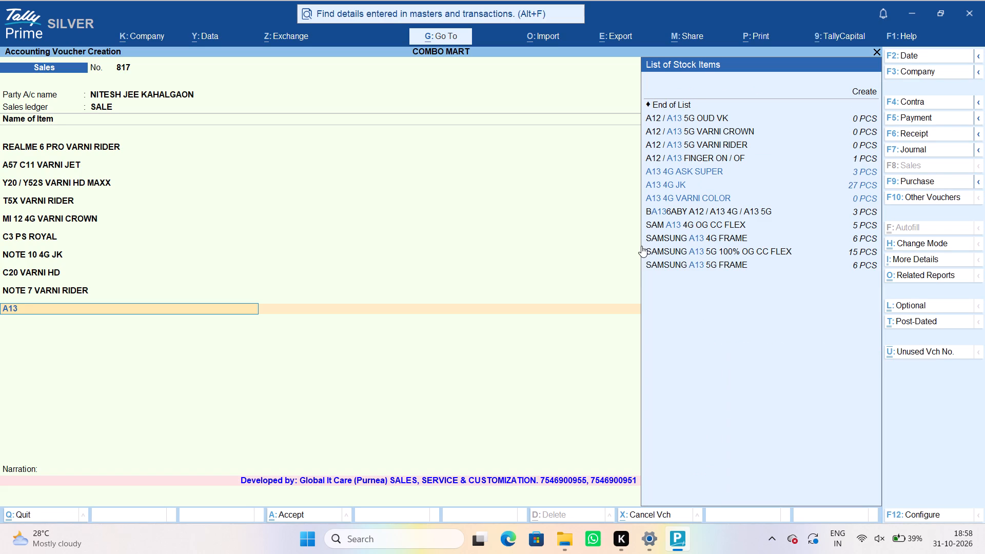
key(3)
text(JK)
key(Down)
key(Down)
key(Down)
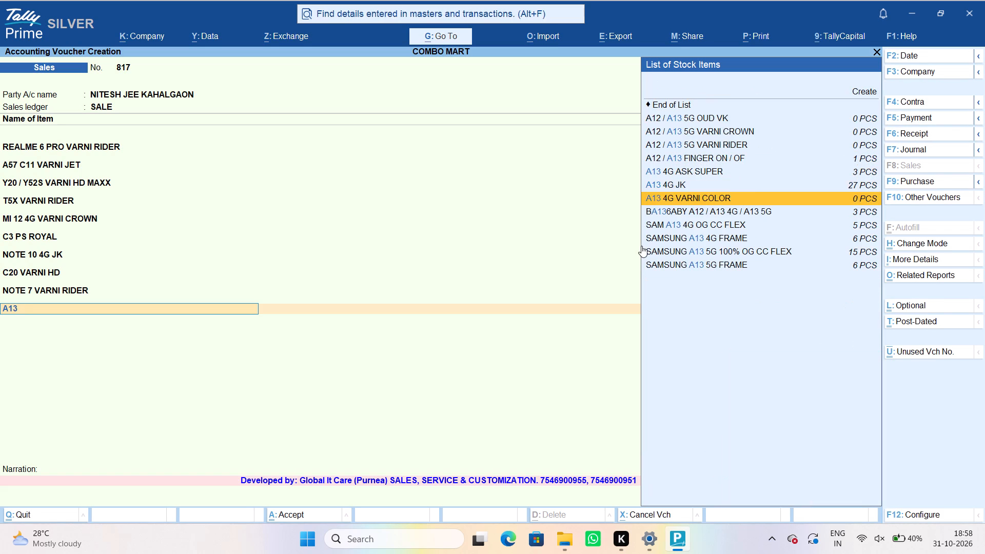
key(Up)
key(Return)
key(Return)
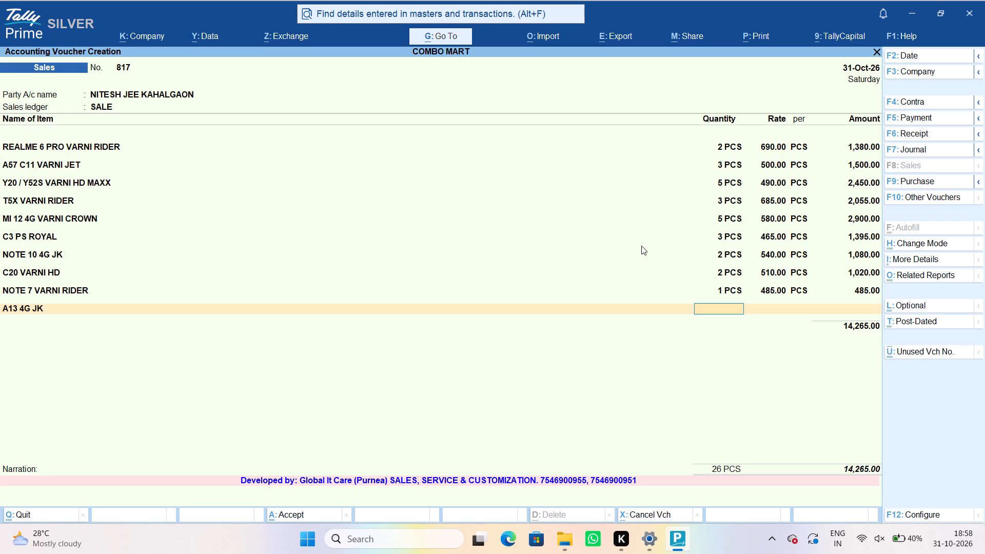
key(3)
key(Return)
text(520)
key(Return)
key(Return)
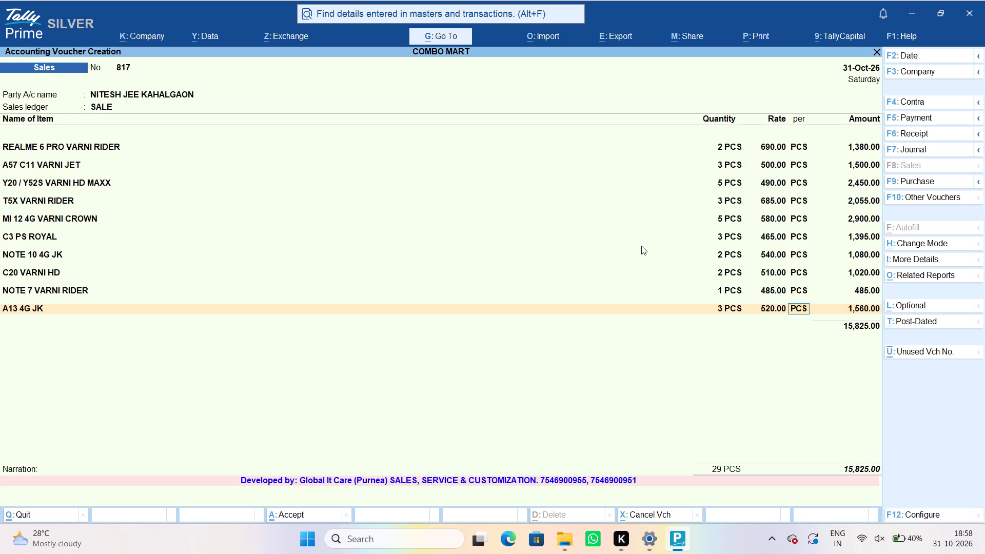
key(Return)
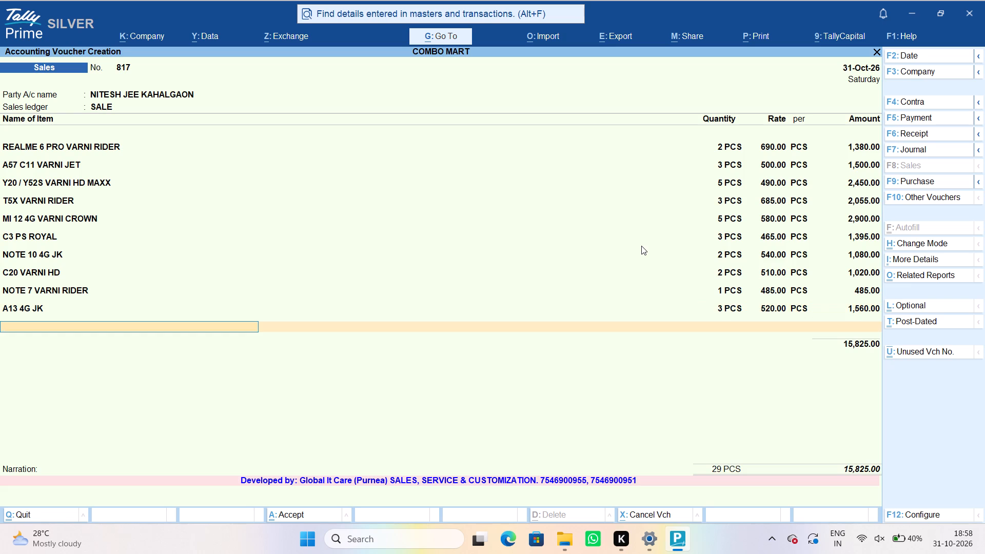
Add the stock item A20S OUD WD with quantity 2 PCS, keeping the default rate of 520.
text(A20S)
key(space)
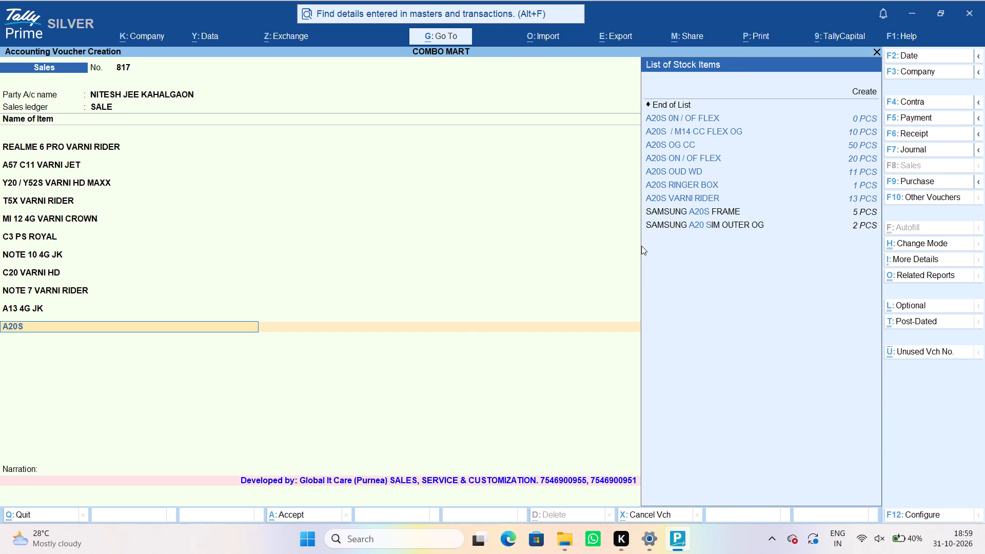
text(OUD)
key(Return)
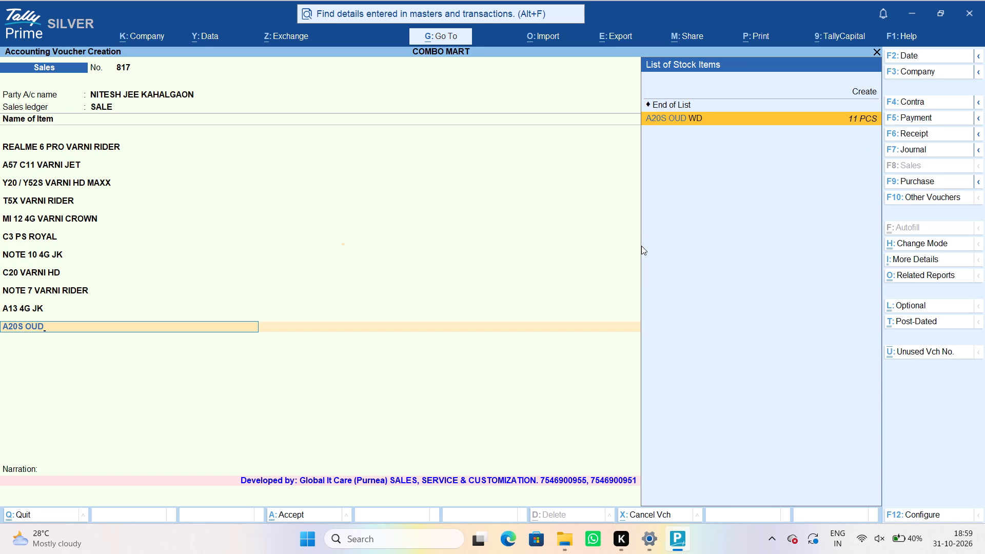
key(Return)
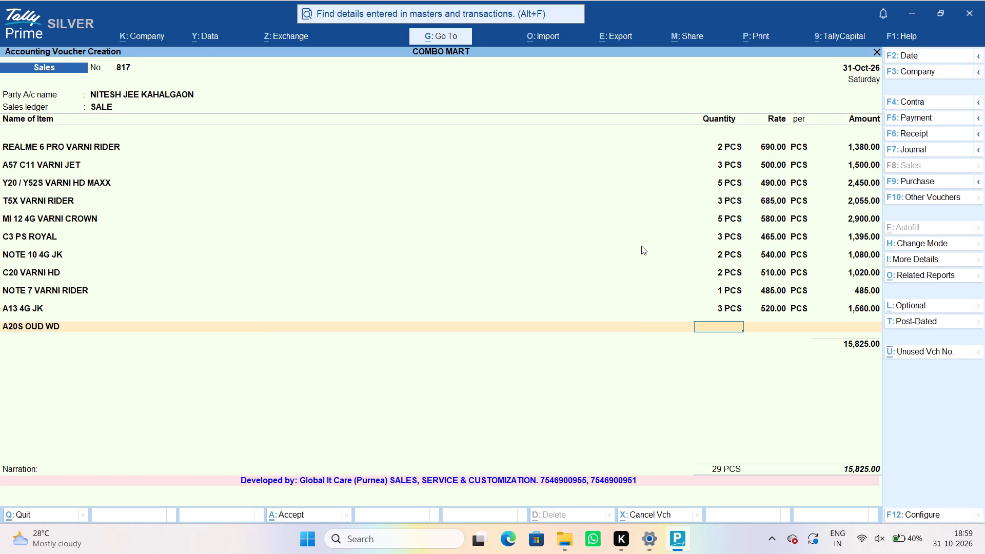
key(2)
key(Return)
key(Return)
key(Return)
key(Return)
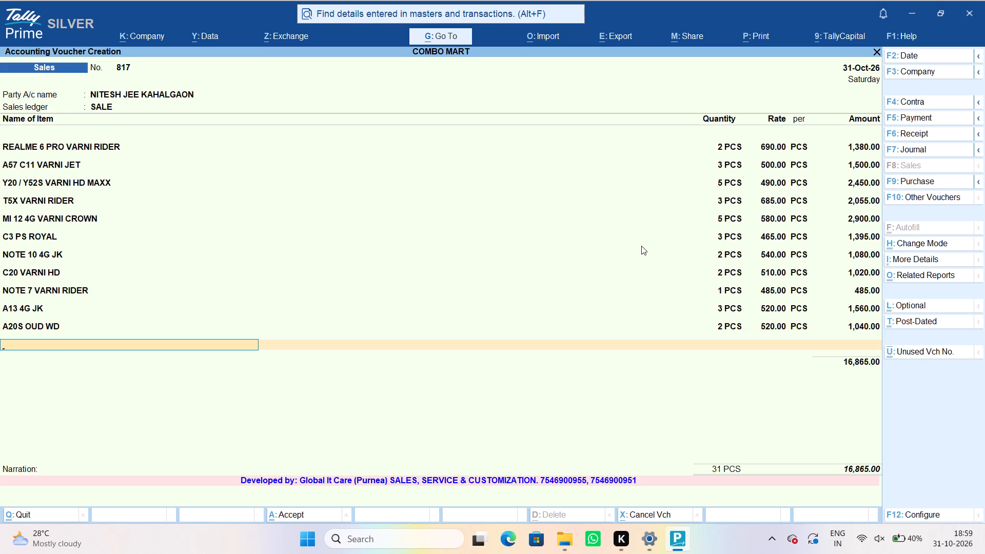
Add the stock item A3S VARNI RIDER to the voucher with quantity 1 PCS at a rate of 490.
text(A3S)
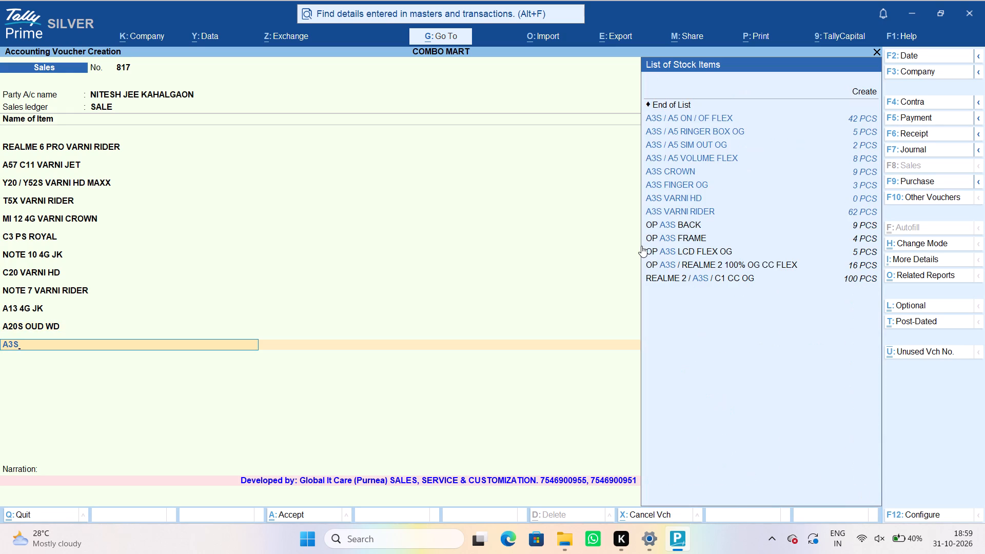
key(space)
text(V)
key(Down)
key(Down)
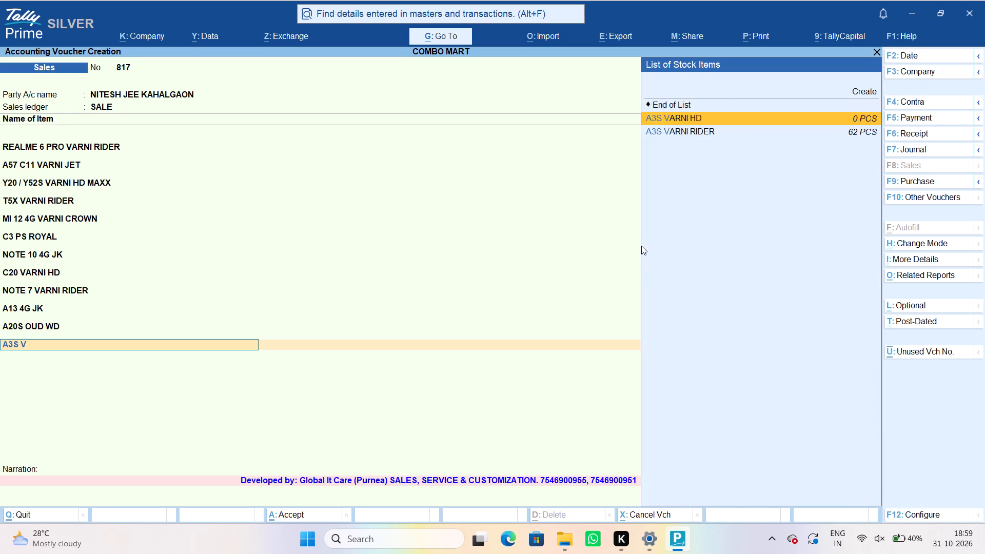
key(Return)
key(Return)
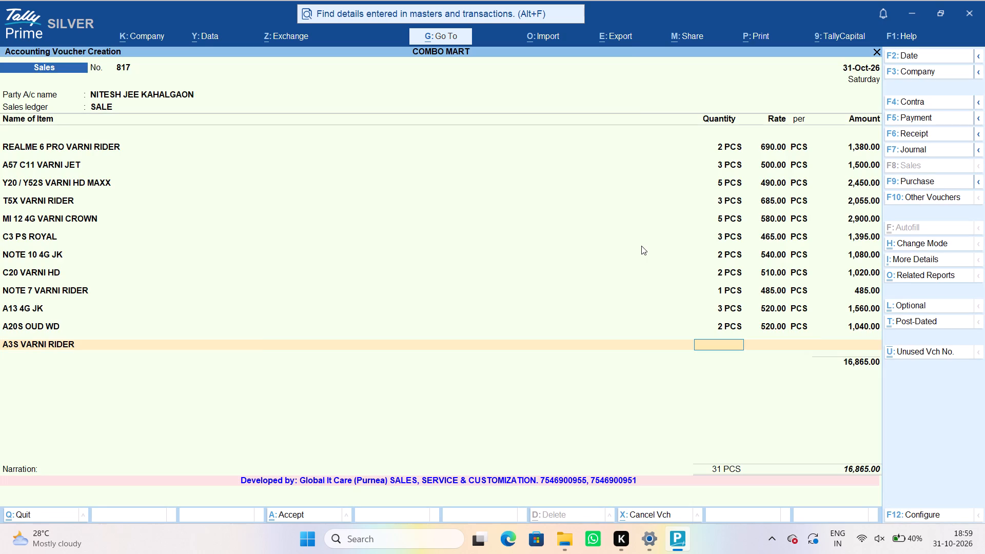
key(1)
key(Return)
text(490)
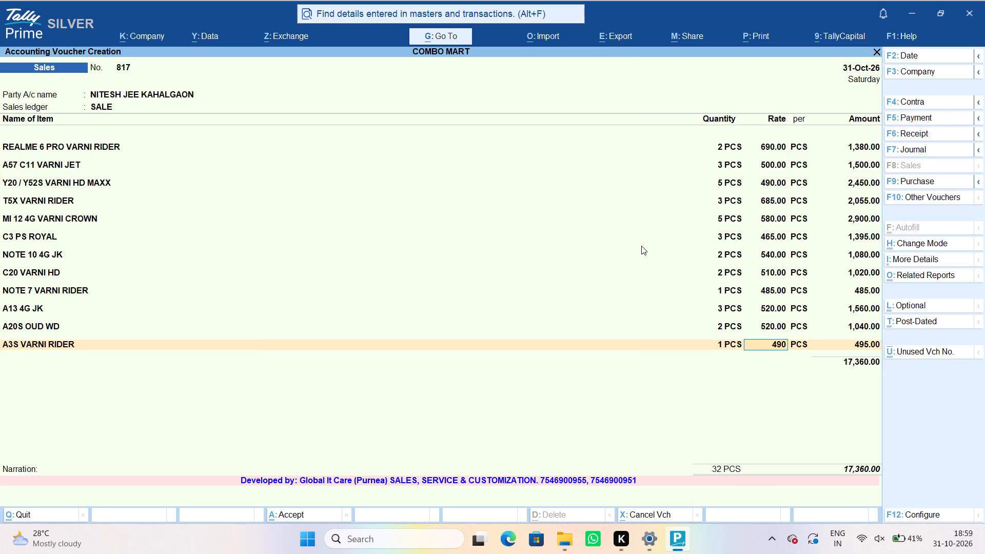
key(Return)
key(Return)
key(Return)
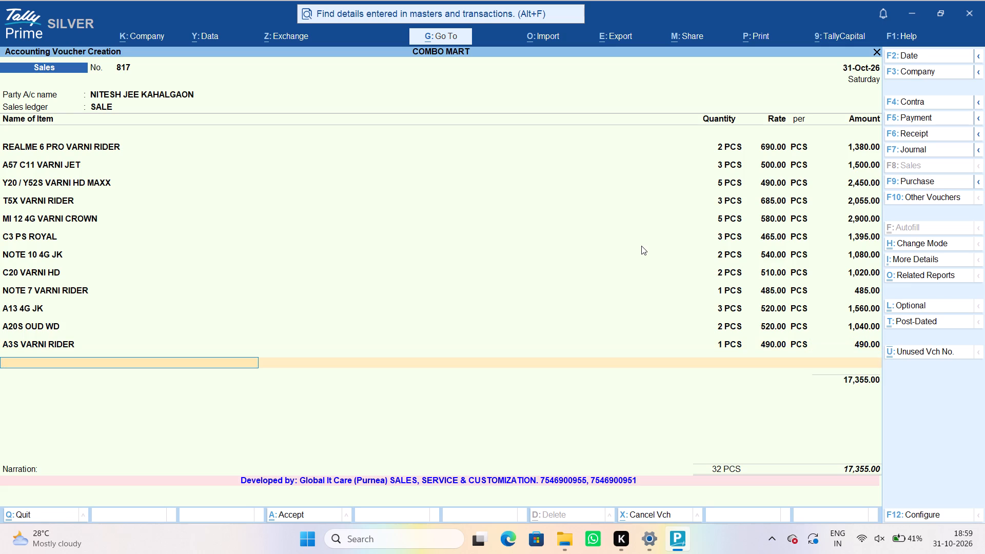
Add the stock item A31 VARNI COLOUR to the voucher with quantity 1 PCS at a rate of 560.
text(A31)
key(space)
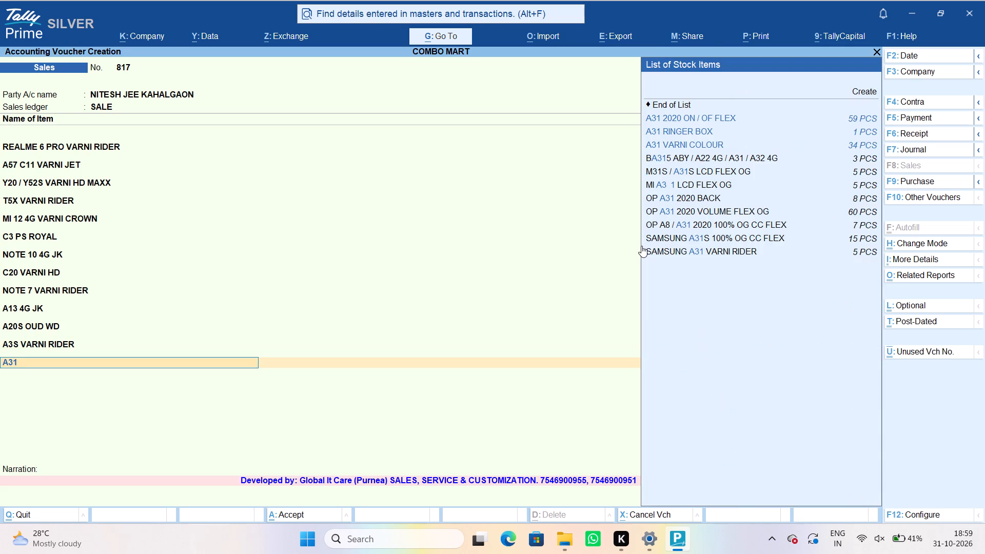
key(v)
key(Return)
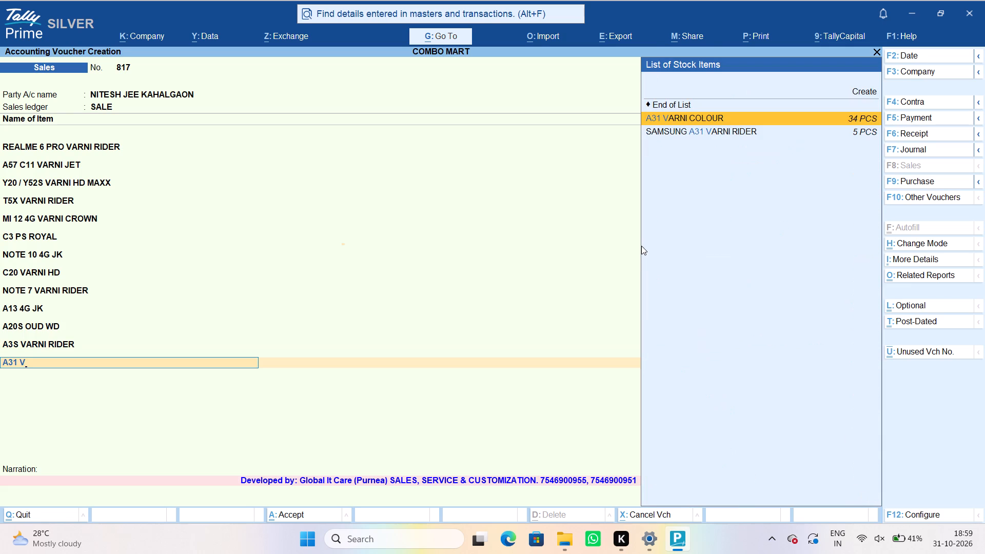
key(Return)
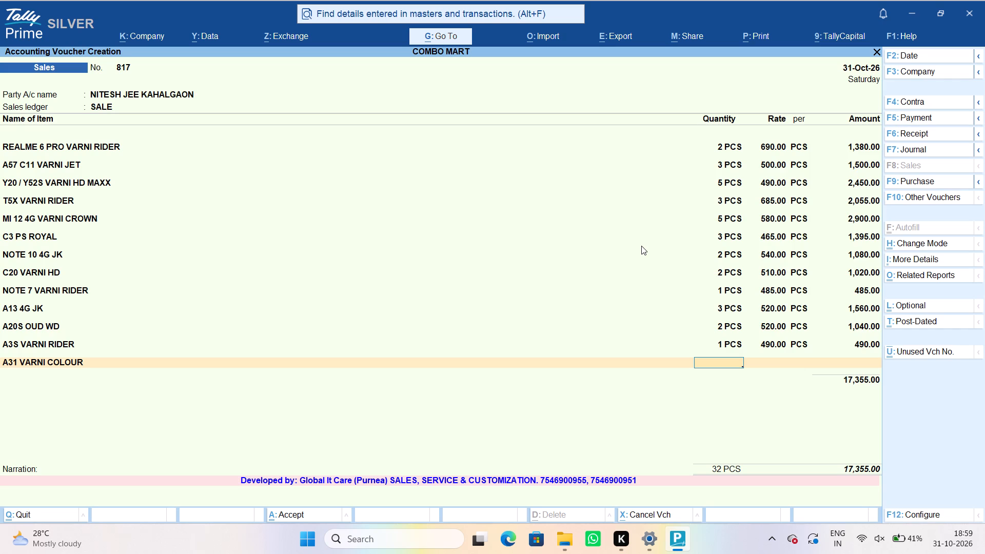
key(1)
key(Return)
text(560)
key(Return)
key(Return)
key(Return)
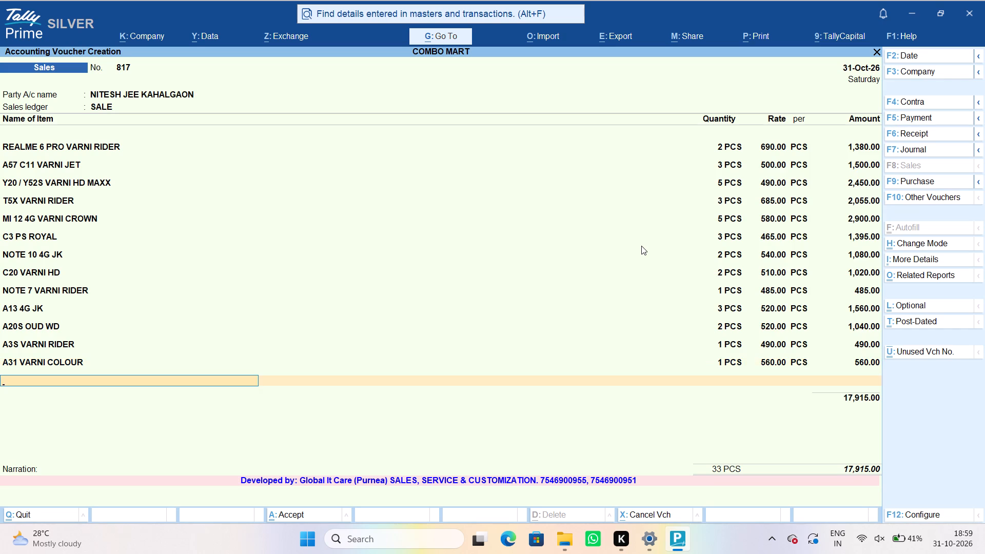
Add the stock item Y04 VARNI RIDER to the voucher with quantity 2 PCS at a rate of 570.
text(Y04 V)
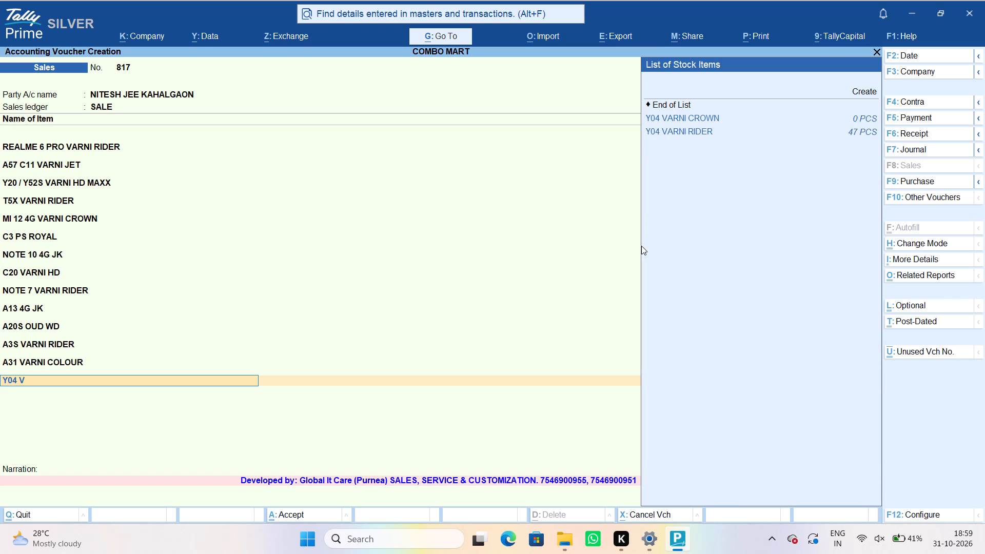
key(Down)
key(Down)
key(Return)
key(Return)
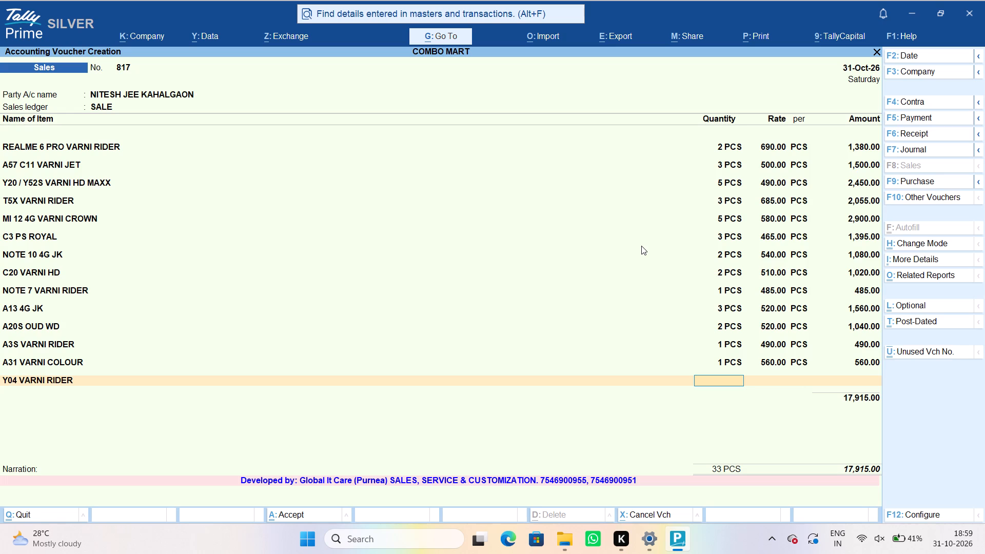
key(2)
key(Return)
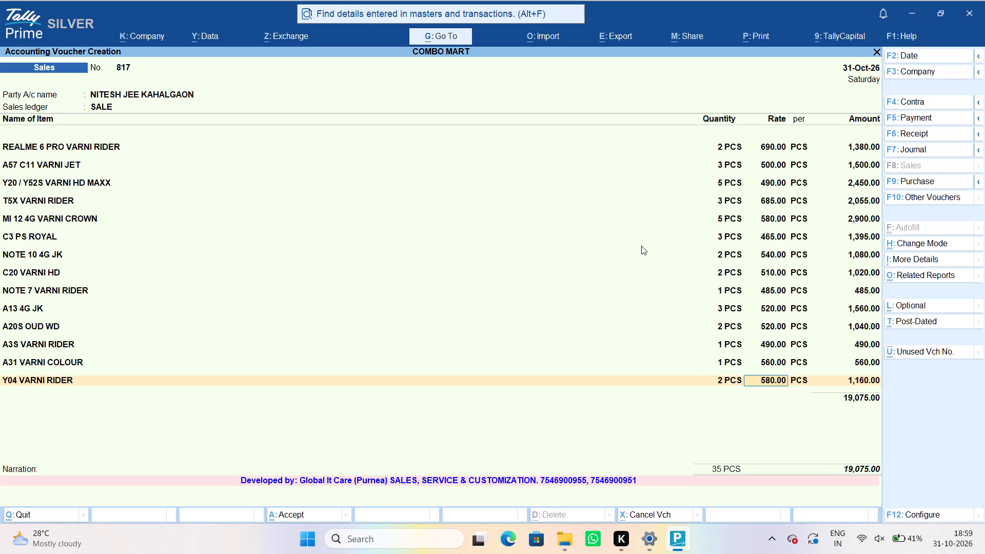
text(570)
key(Return)
key(Return)
key(Return)
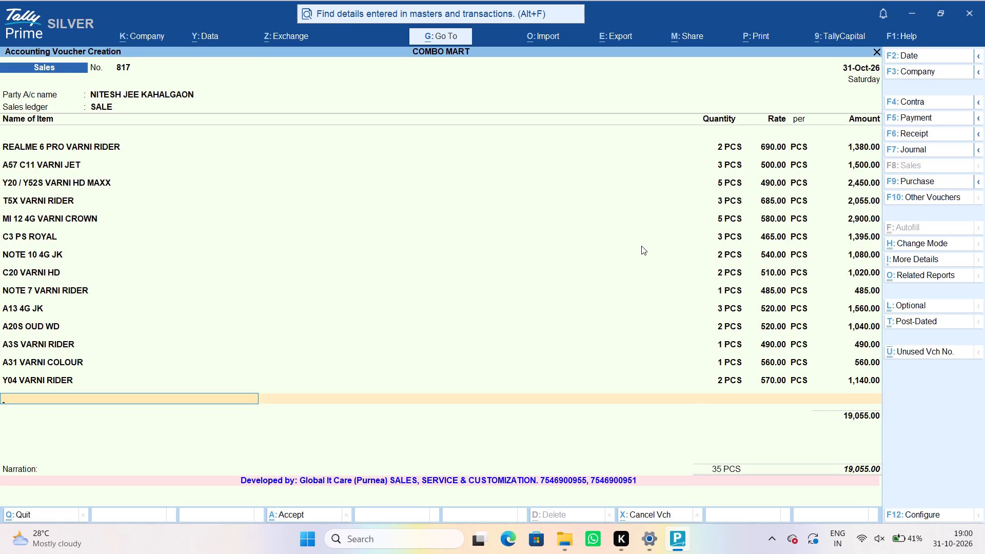
Add the stock item V29 VARNI CURVE OLED to the voucher with quantity 1 PCS at a rate of 2,210.
text(V29)
key(space)
text(OL)
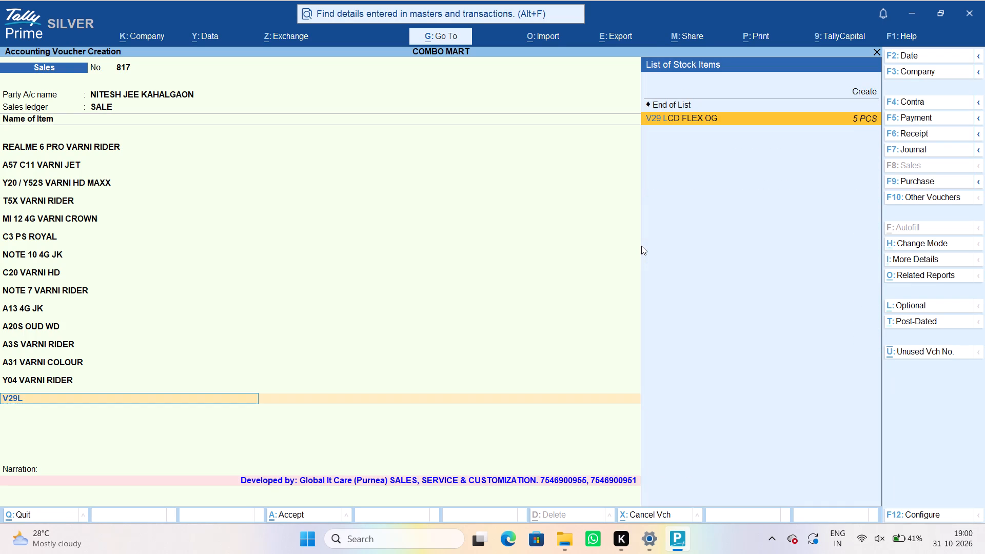
key(BackSpace)
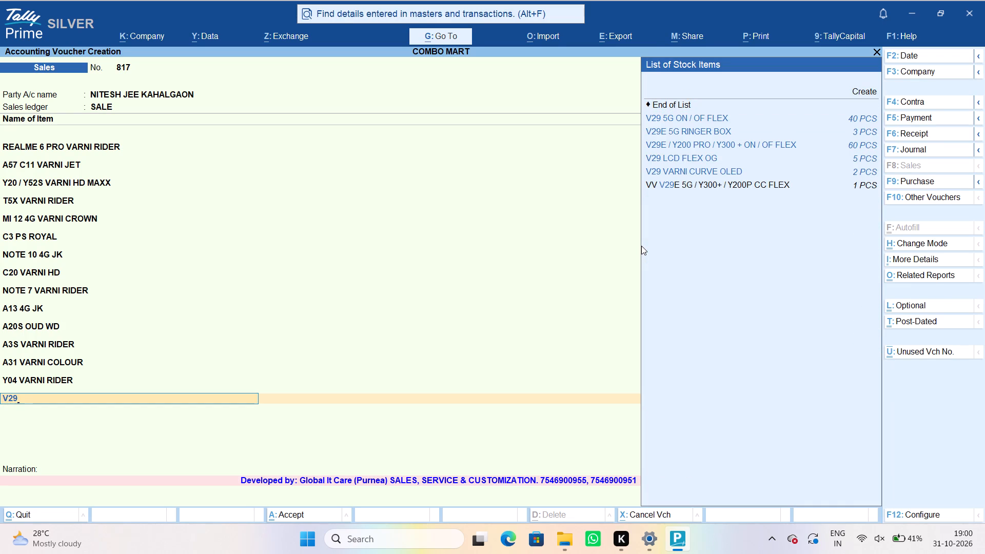
key(Down)
key(Down)
key(Down)
key(Down)
key(Down)
key(Return)
key(Return)
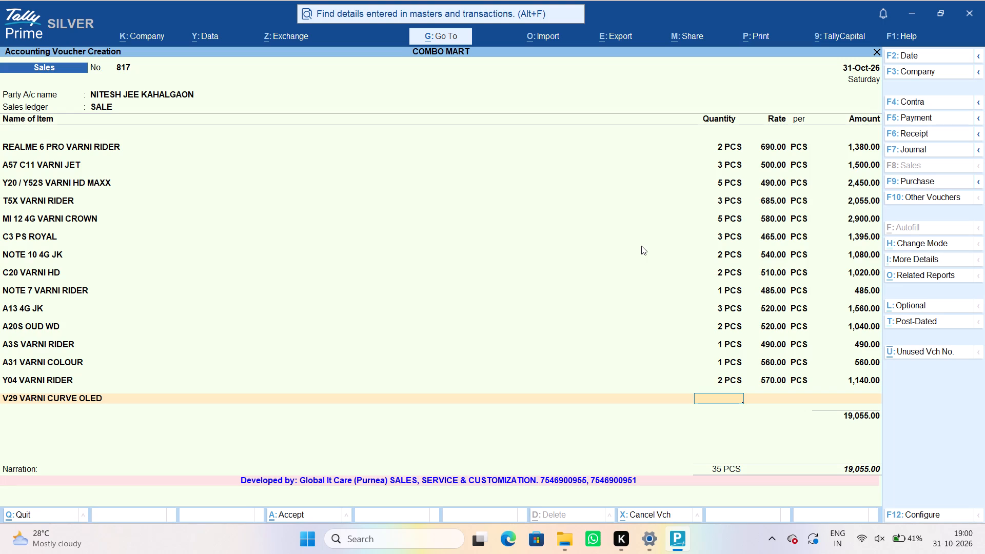
key(1)
key(Return)
text(2210)
key(Return)
key(Return)
key(Return)
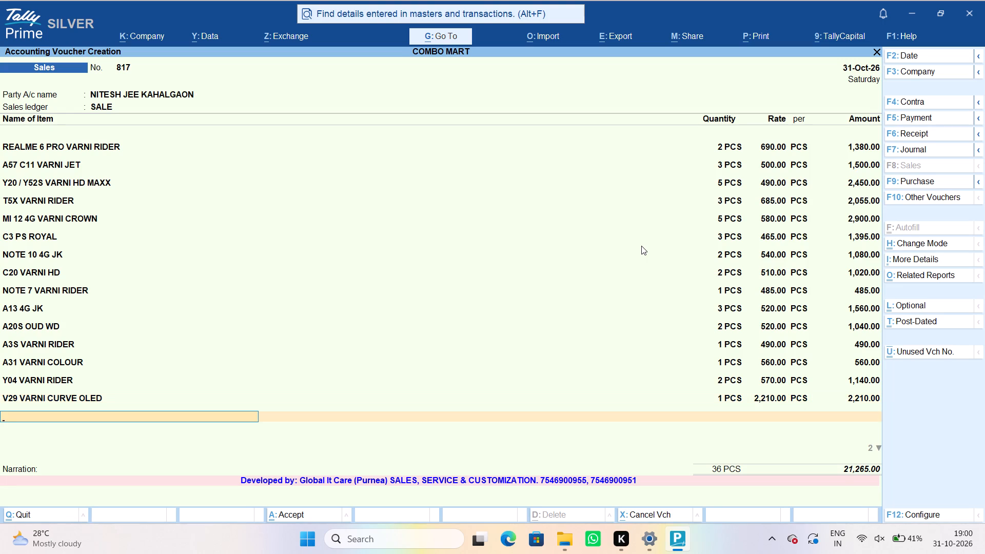
Add the stock item IPHONE 12 / 12 PRO with quantity 1 PCS, keeping the default rate of 900.
text(IP)
key(space)
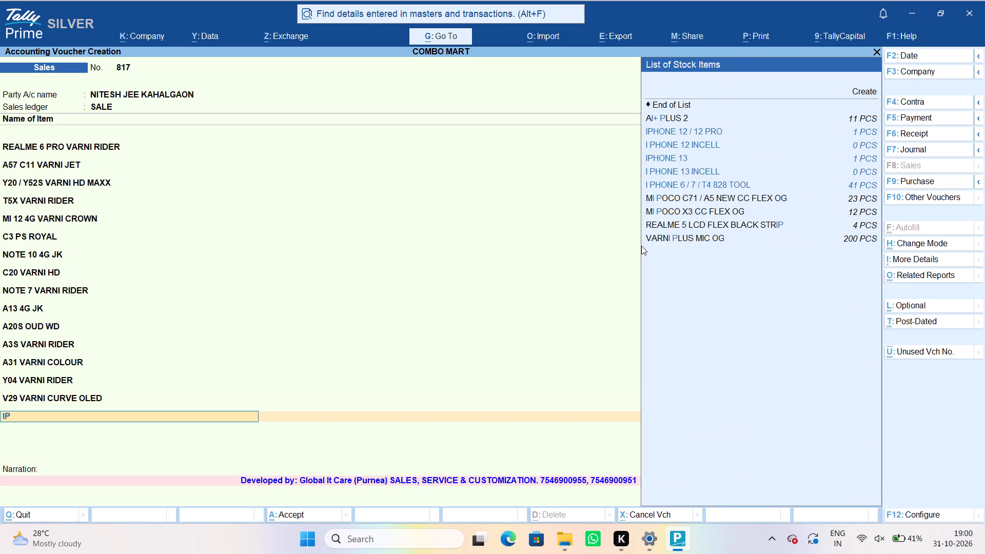
text(12)
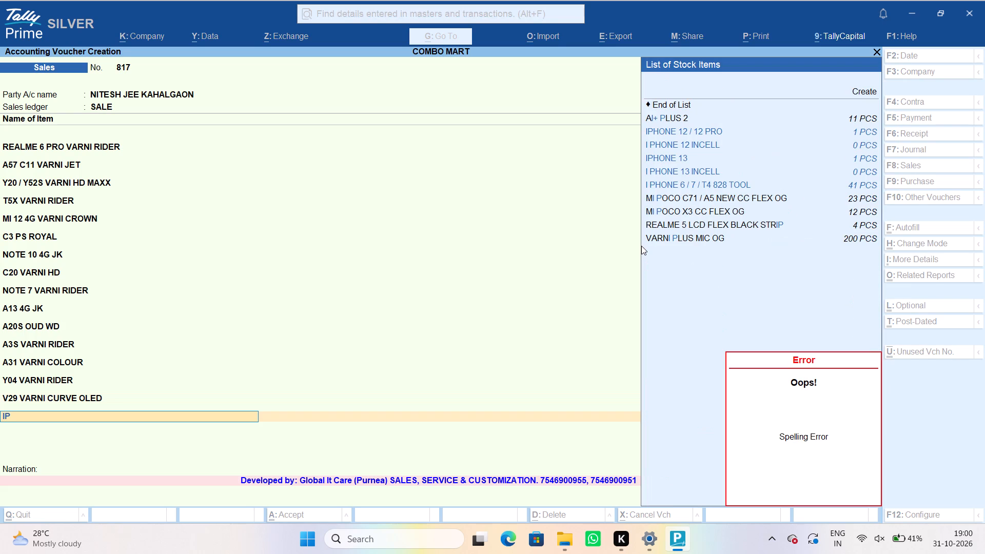
key(space)
key(Down)
key(Down)
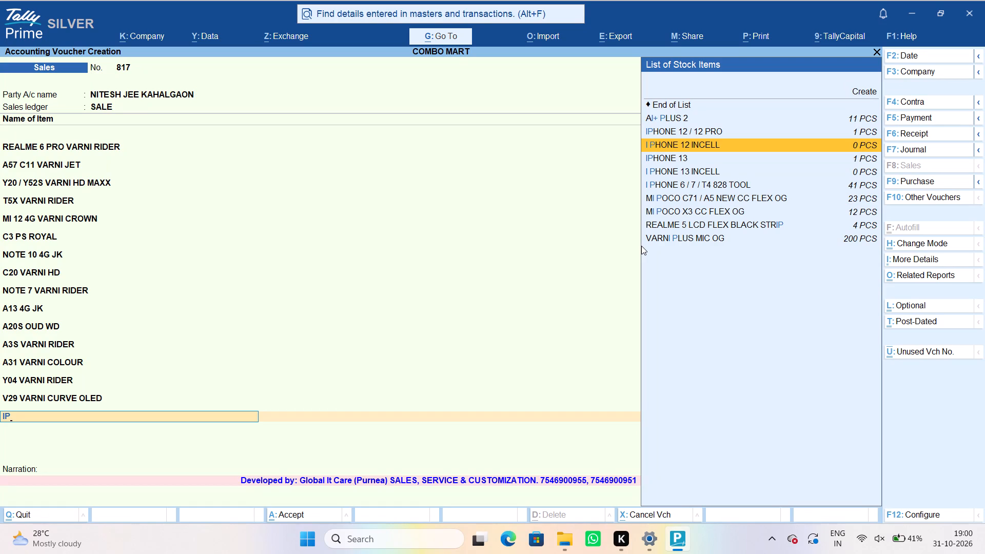
key(Up)
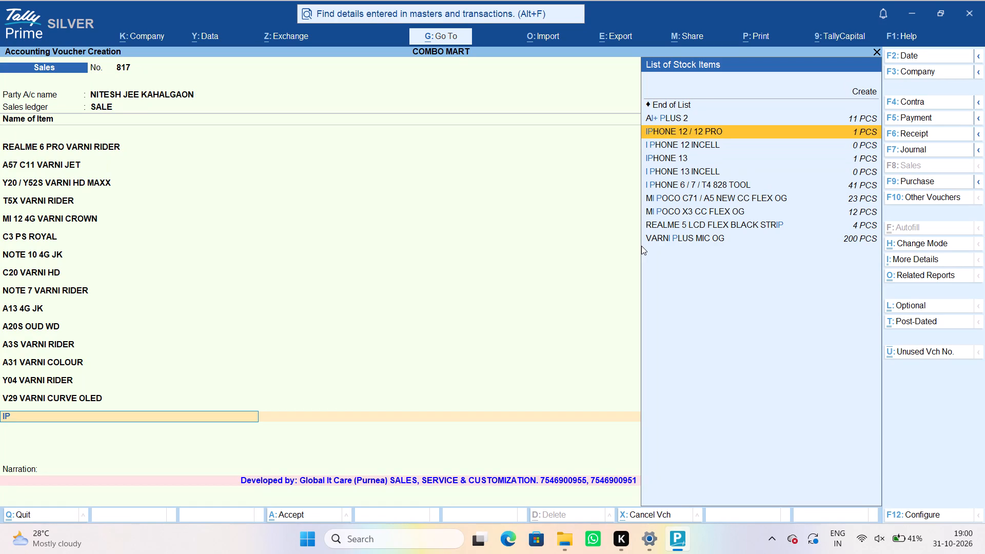
key(Return)
key(Return)
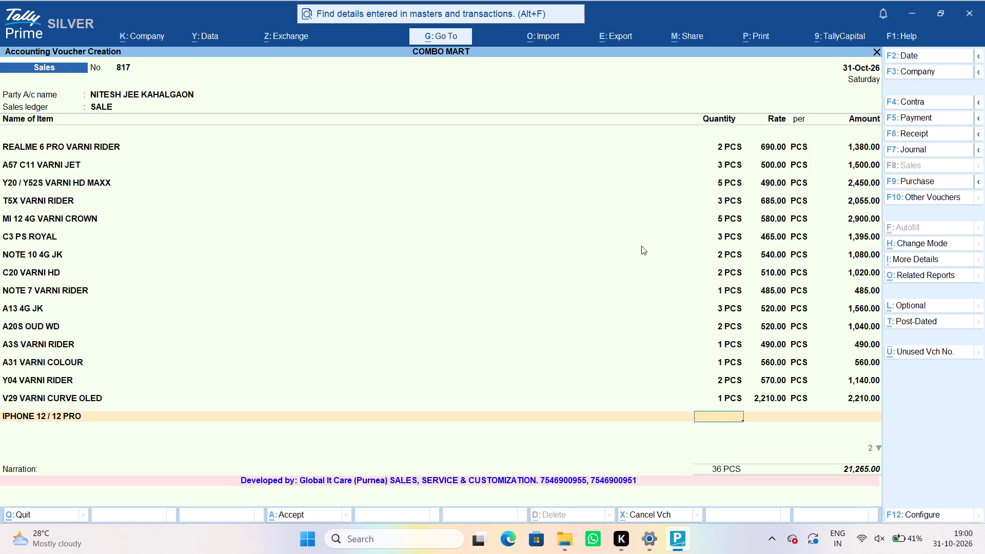
key(1)
key(Return)
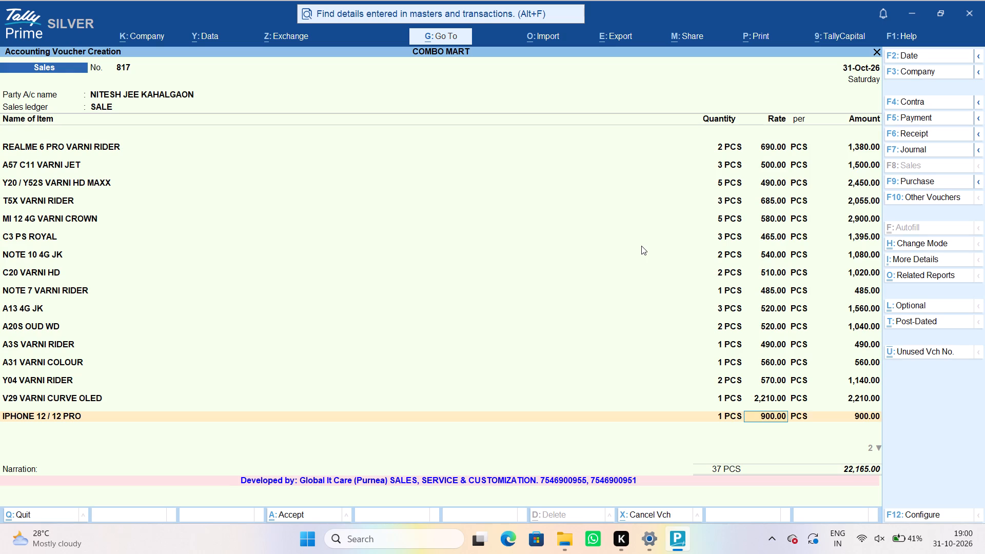
key(Return)
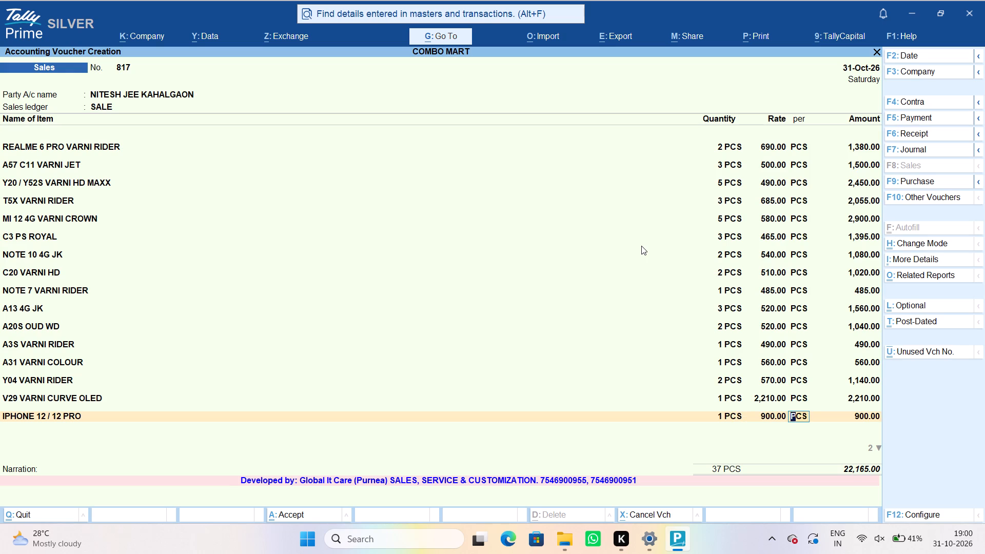
key(Return)
key(Return)
key(Return)
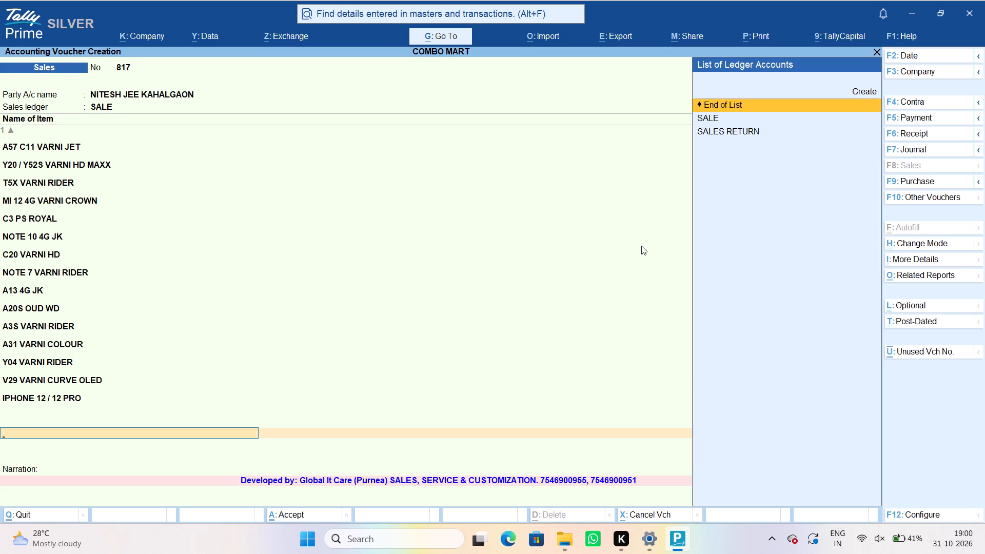
key(BackSpace)
key(Return)
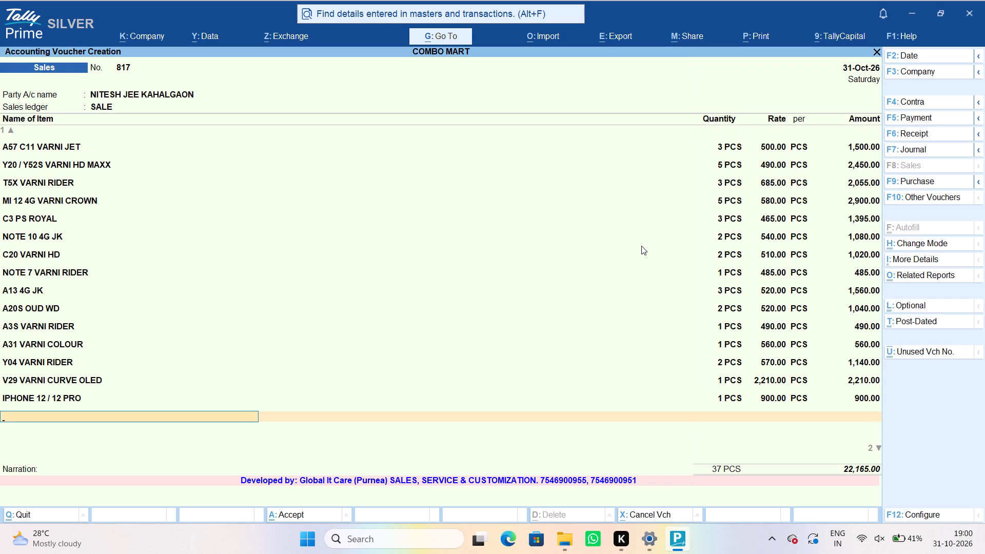
Add the stock item IPHONE 13 with quantity 1 PCS, keeping the default rate of 940.
text(IP)
key(space)
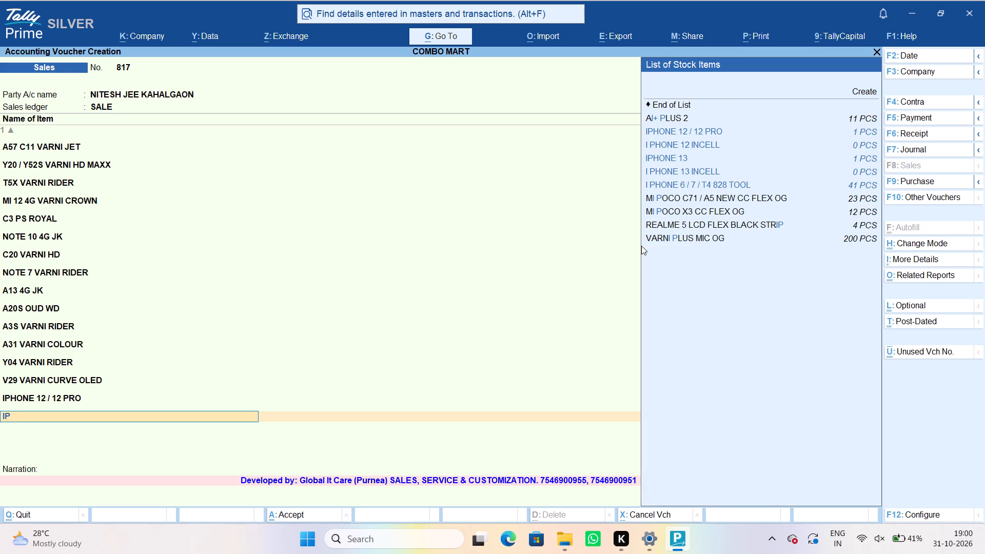
text(13)
key(space)
key(Down)
key(Down)
key(Down)
key(Down)
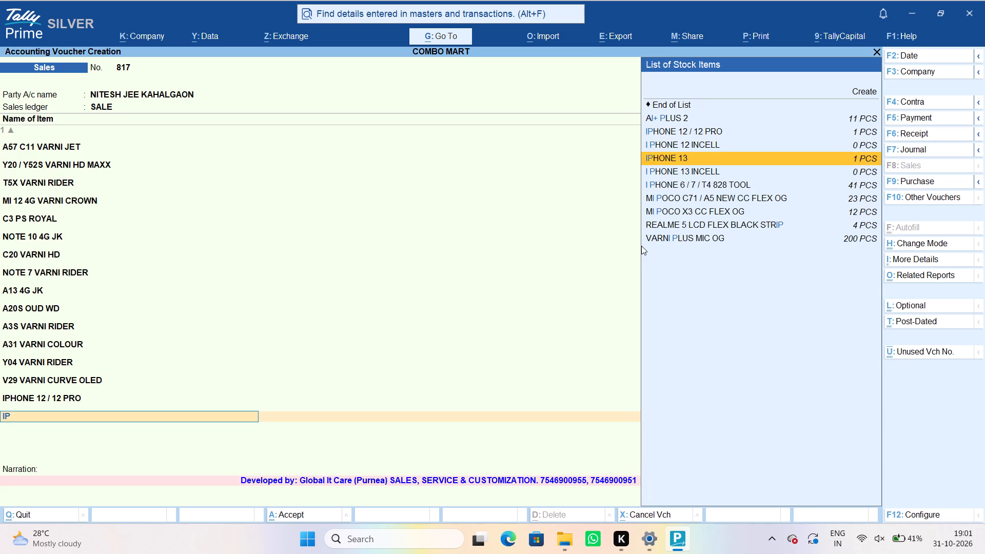
key(Down)
key(Up)
key(Up)
key(Return)
key(Return)
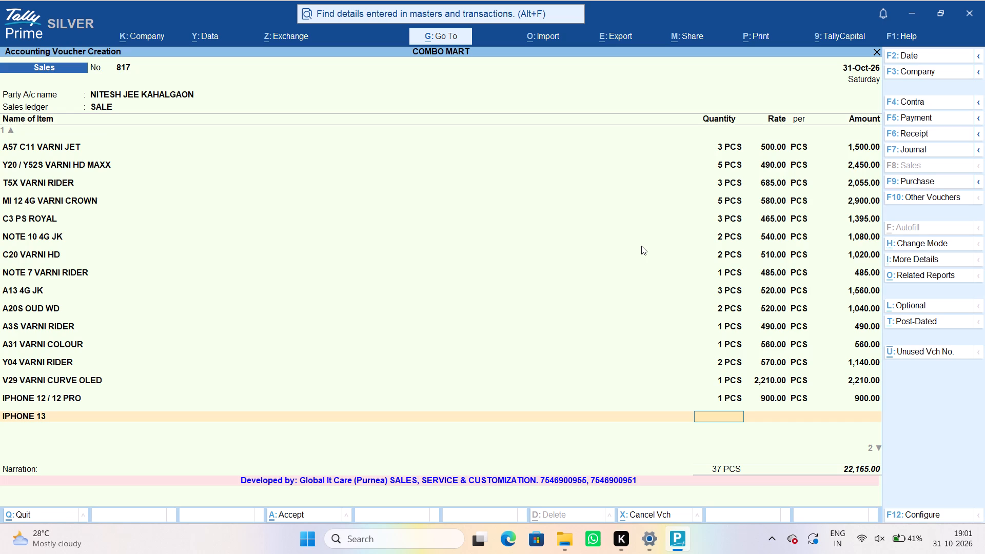
key(1)
key(Return)
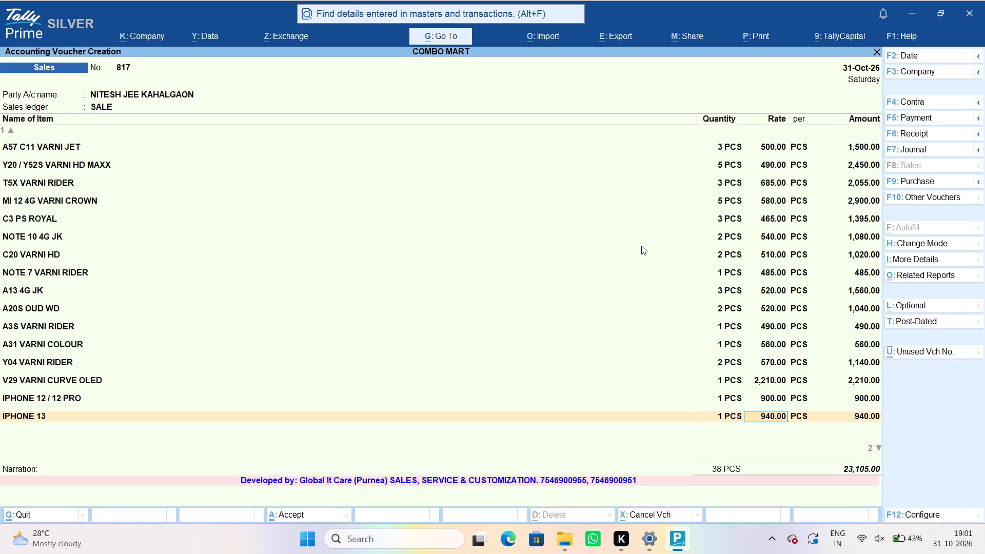
key(Return)
key(Return)
key(Return)
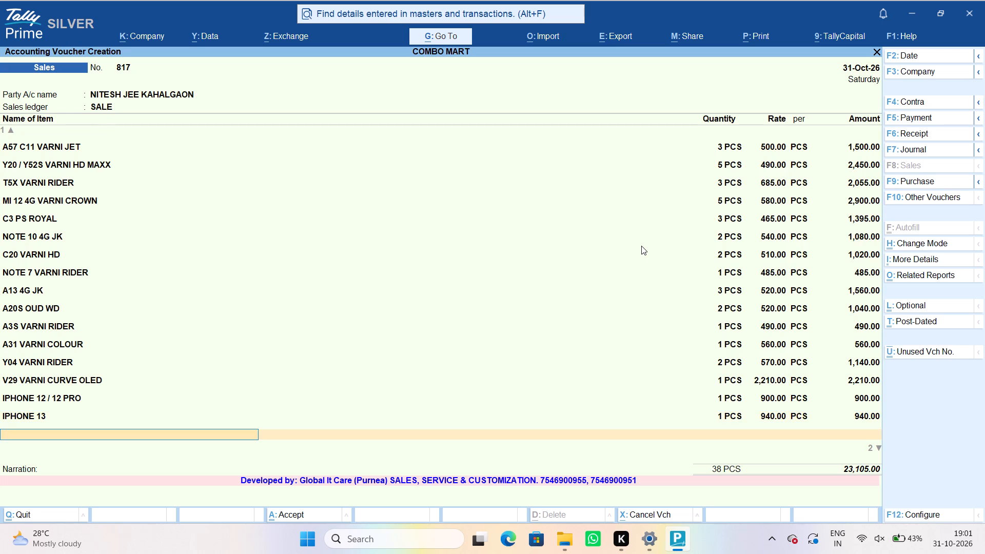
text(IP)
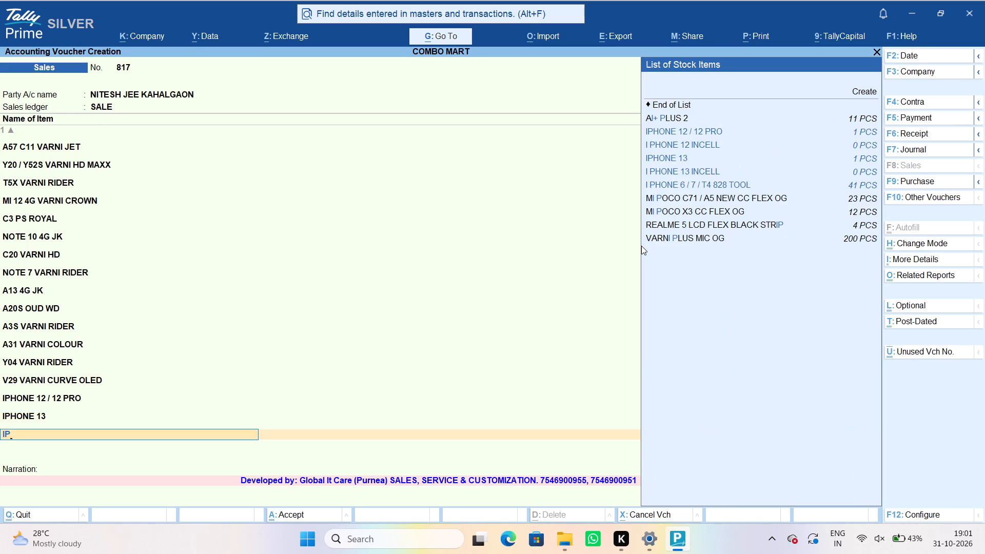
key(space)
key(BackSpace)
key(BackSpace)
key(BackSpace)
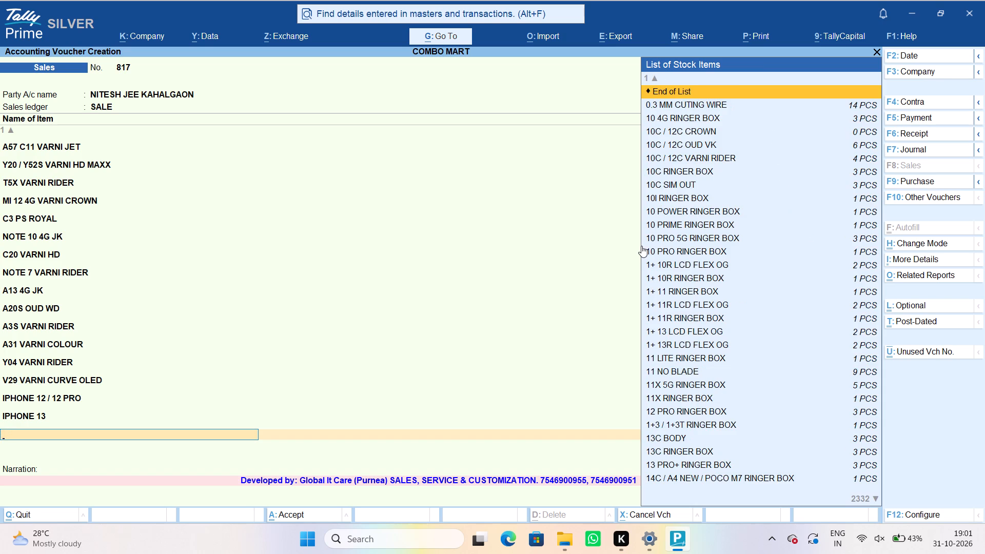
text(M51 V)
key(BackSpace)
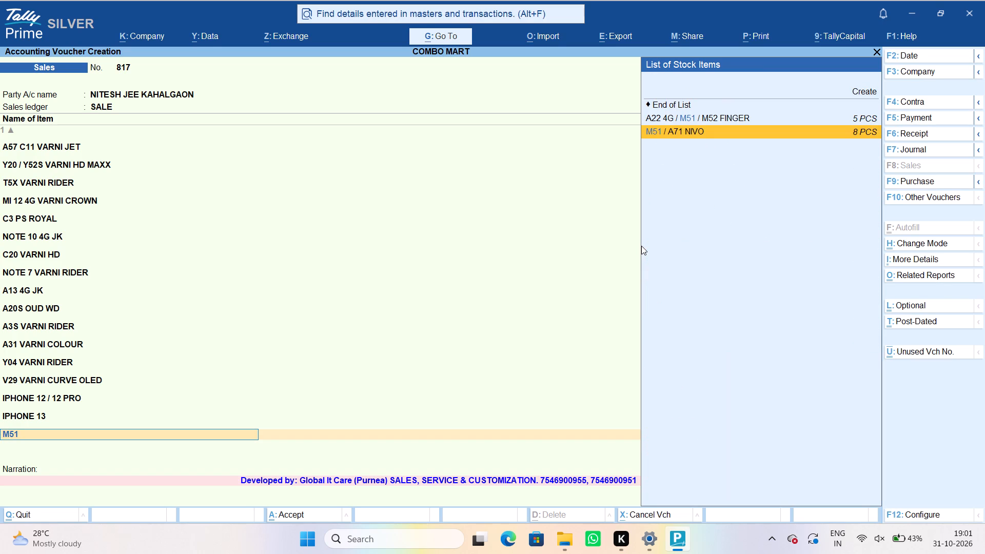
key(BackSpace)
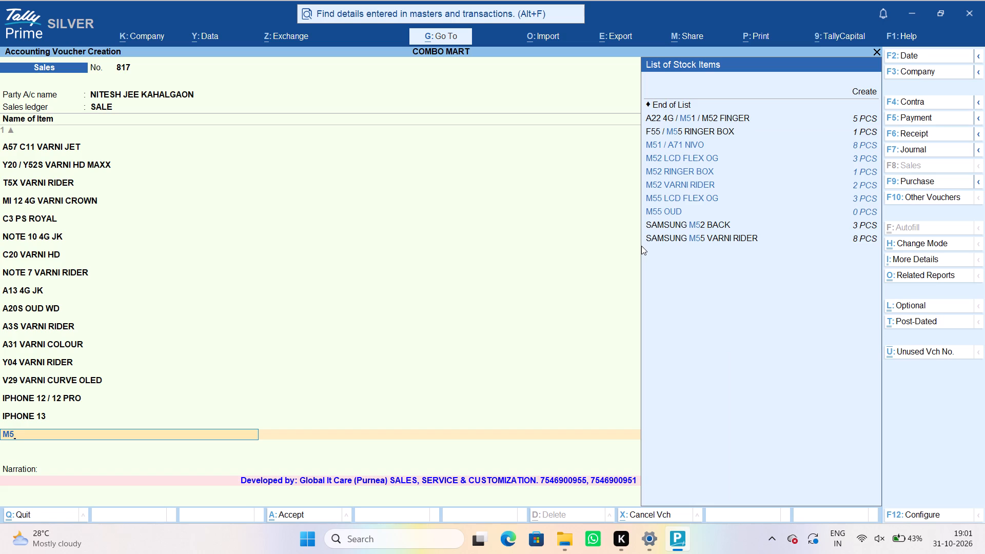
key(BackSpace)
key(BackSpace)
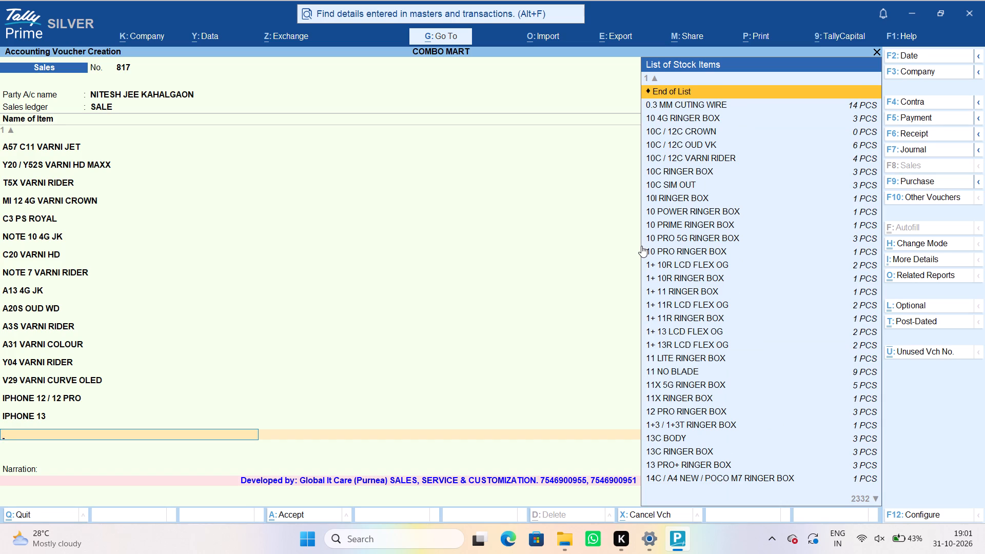
Add the stock item A71 VARNI RIDER to the voucher with quantity 2 PCS at a rate of 605.
text(A71)
key(space)
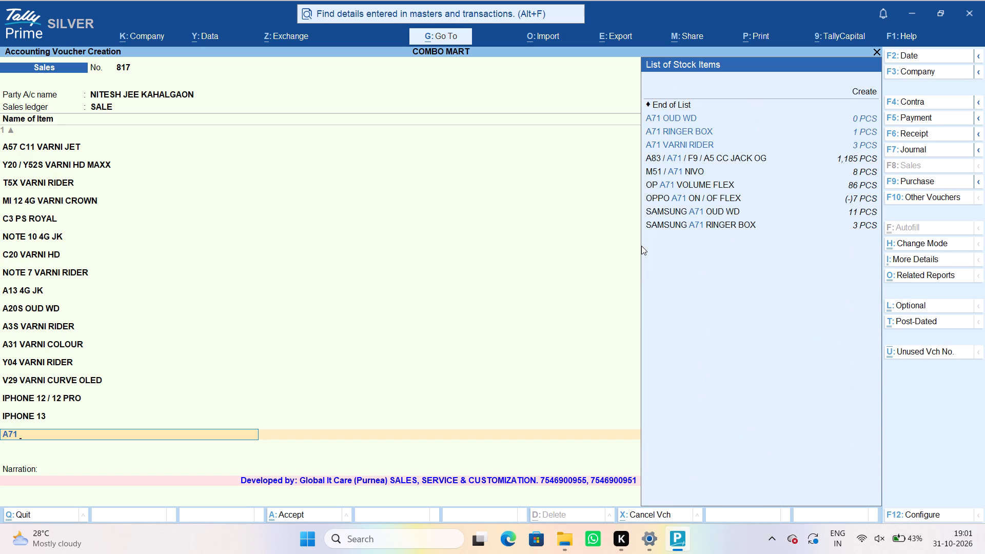
key(v)
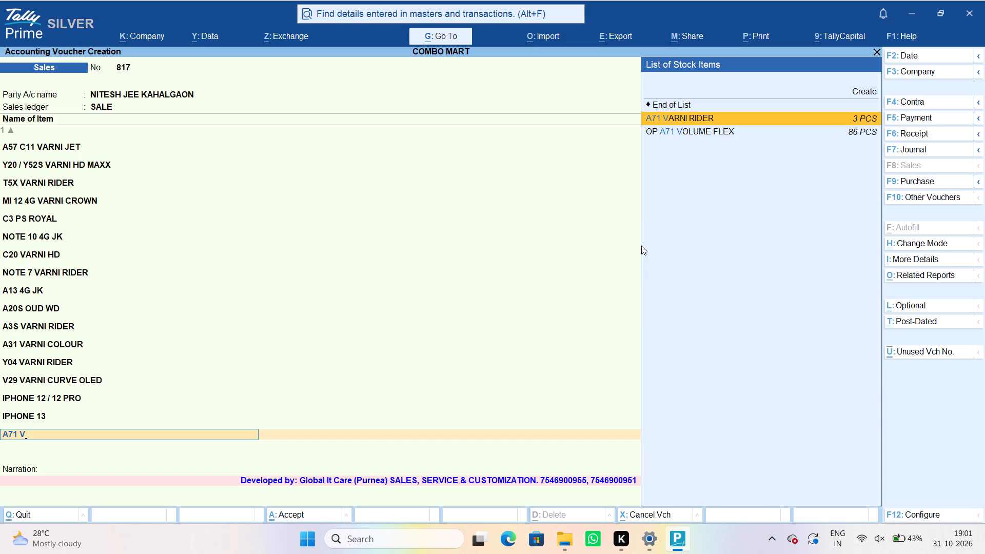
key(Return)
key(Return)
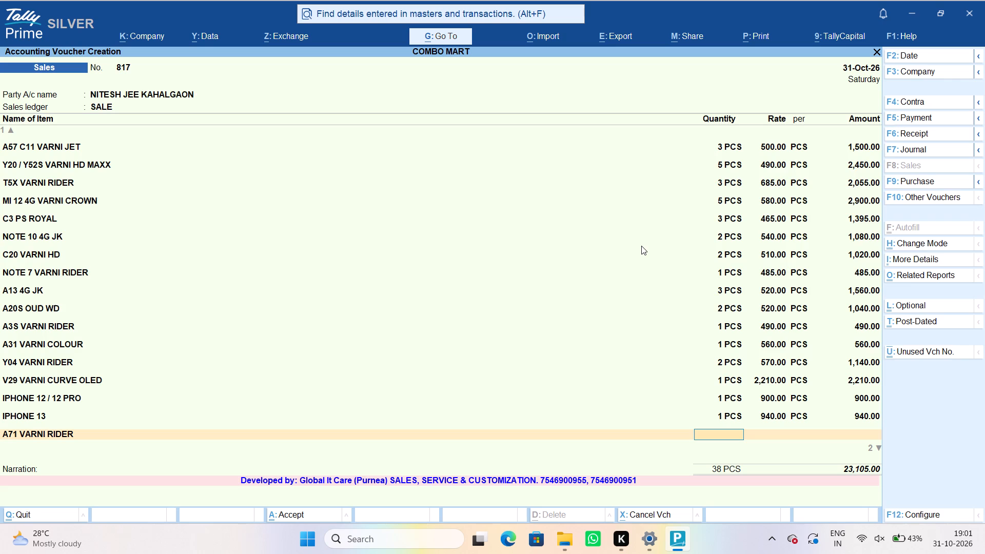
key(2)
key(Return)
text(605)
key(Return)
key(Return)
key(Return)
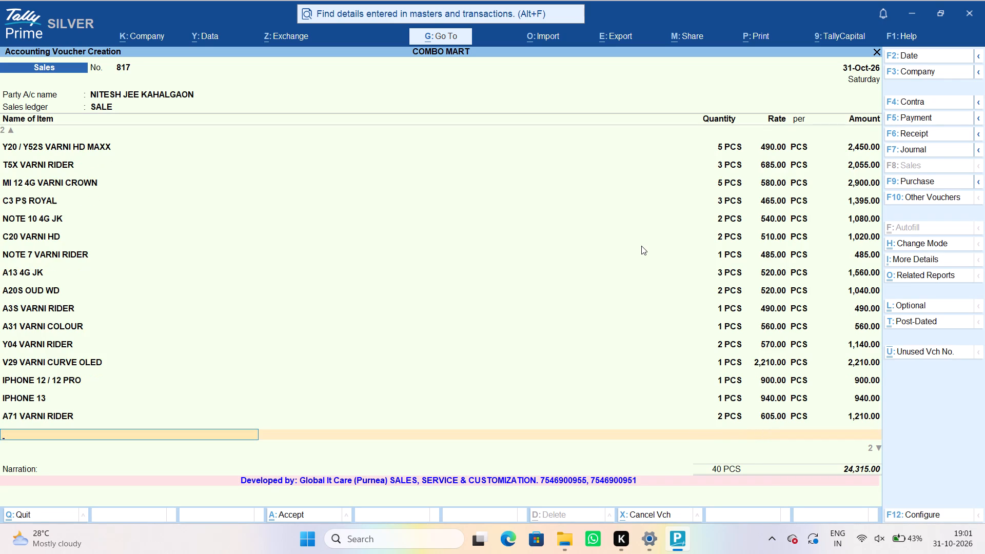
Add the stock item MI 10 PRIME VARNI CROWN with quantity 2 PCS at a rate of 585.
text(10 PRIME)
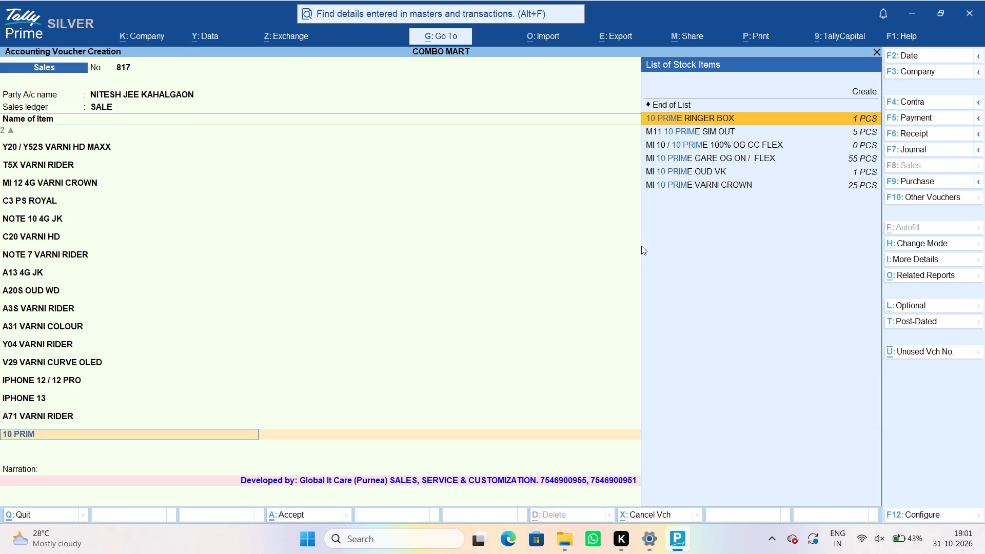
key(space)
key(v)
key(Return)
key(Return)
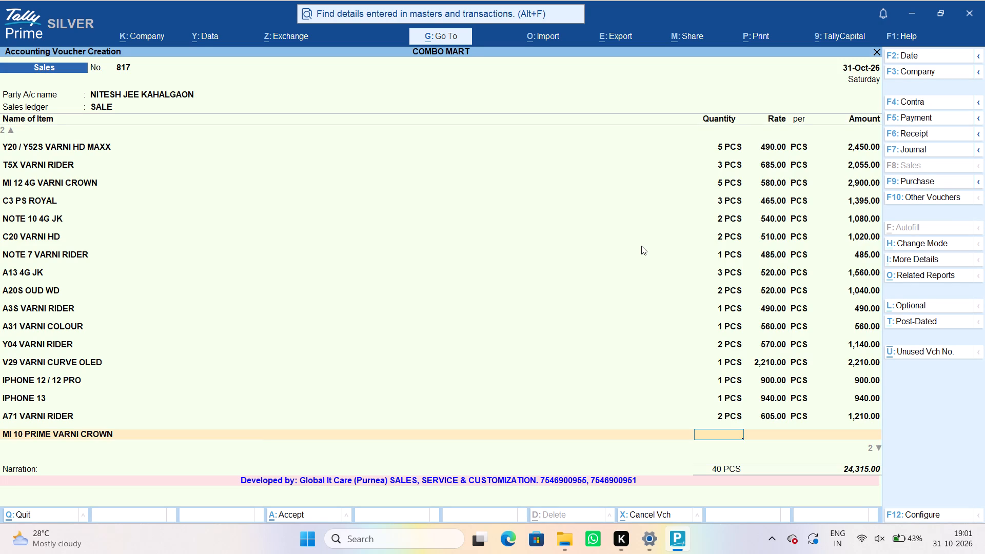
key(2)
key(Return)
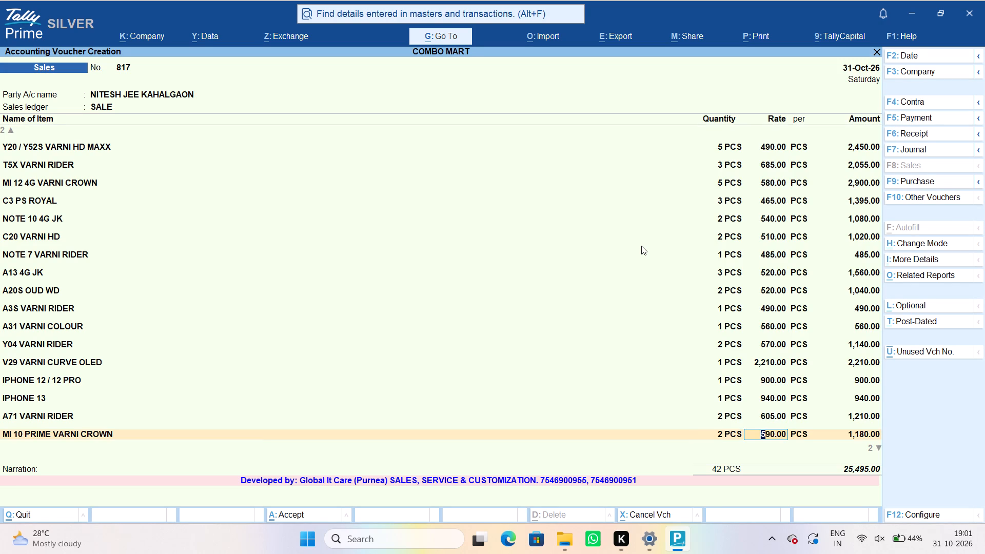
text(585)
key(Return)
key(Return)
key(Return)
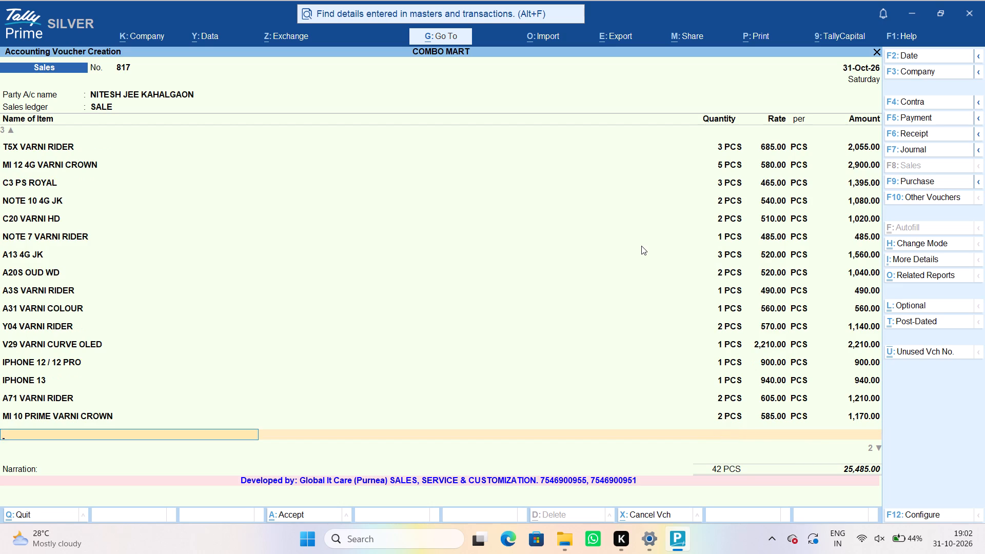
Add a second IPHONE 13 line with quantity 1 PCS, keeping the default rate of 940.
text(I PH)
key(Down)
key(Down)
key(Down)
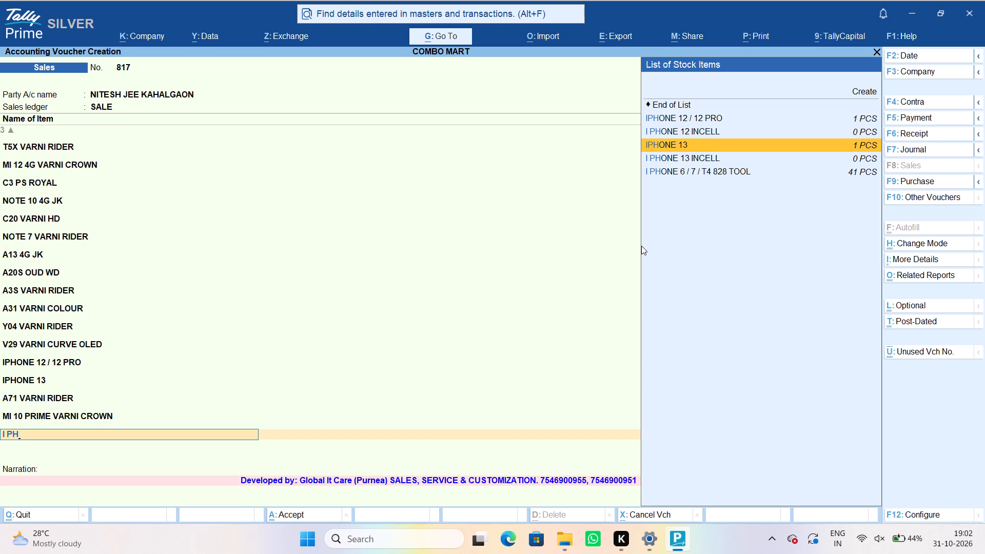
key(Return)
key(Return)
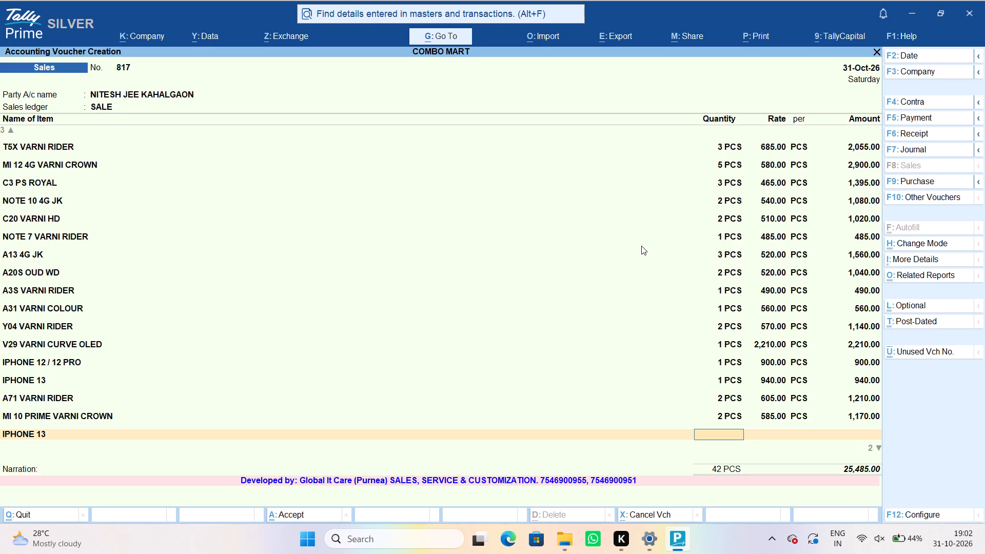
key(1)
key(Return)
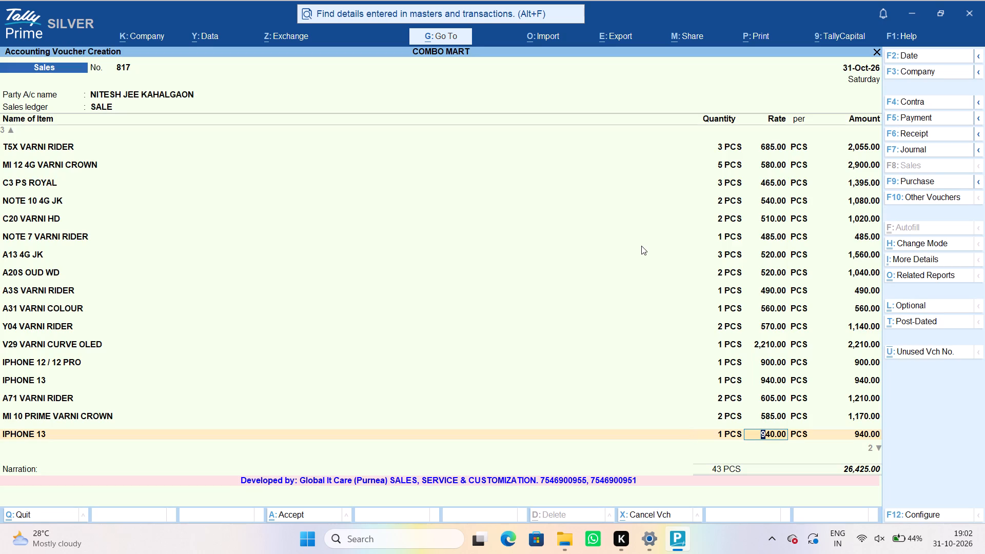
key(Return)
key(Return)
key(Return)
Add the item BUS FARE 200 with quantity 1 PCS, keeping the default rate of 200.
text(BUS)
key(Down)
key(Down)
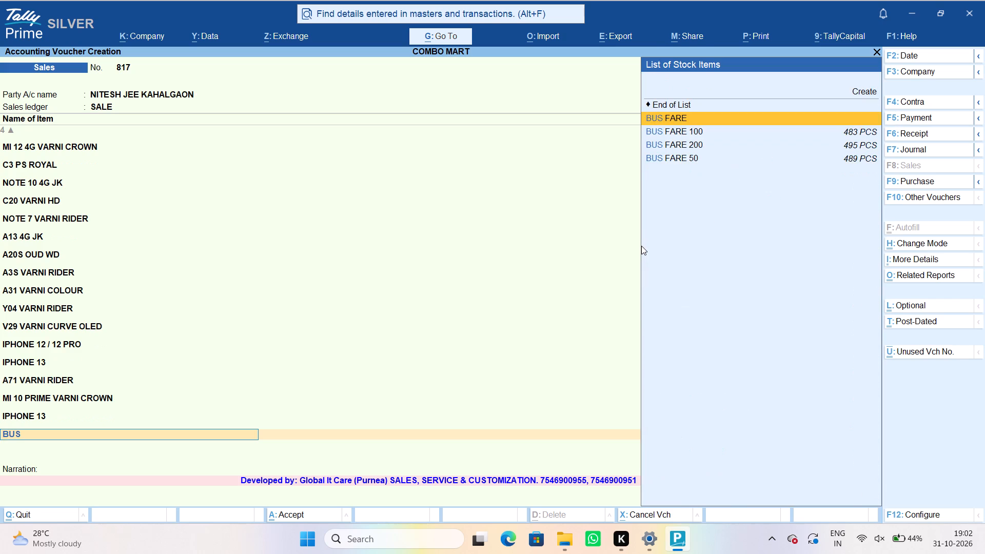
key(Down)
key(Return)
key(Return)
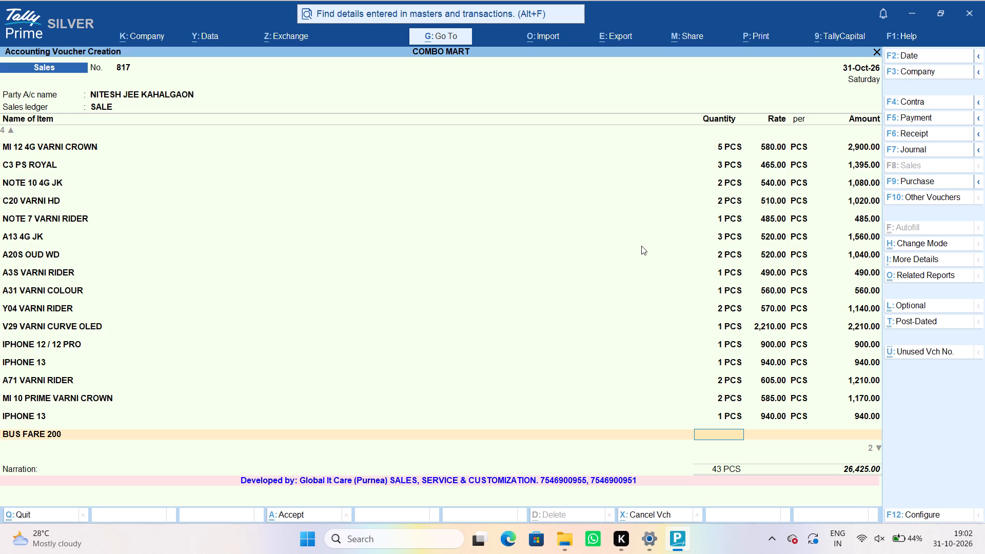
key(1)
key(Return)
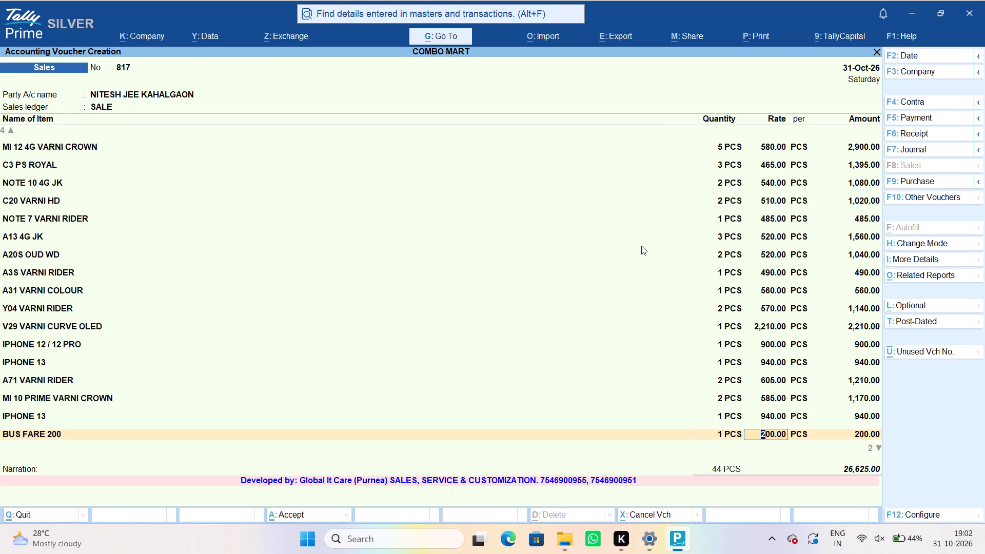
key(Return)
key(Return)
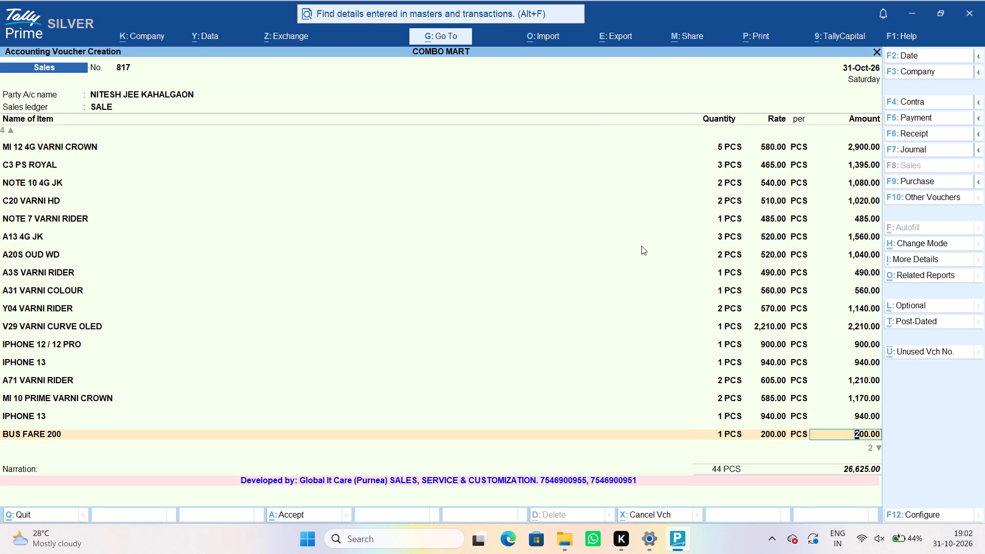
key(Return)
End the item list, leave the narration blank and accept the Kahalgaon customer's sales voucher.
key(Return)
key(Return)
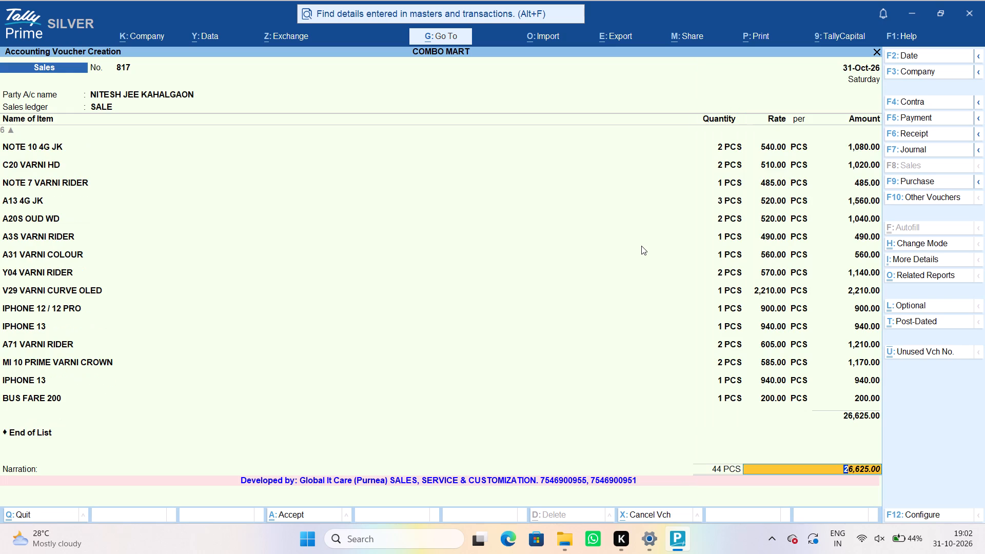
key(Return)
key(Return)
key(Return)
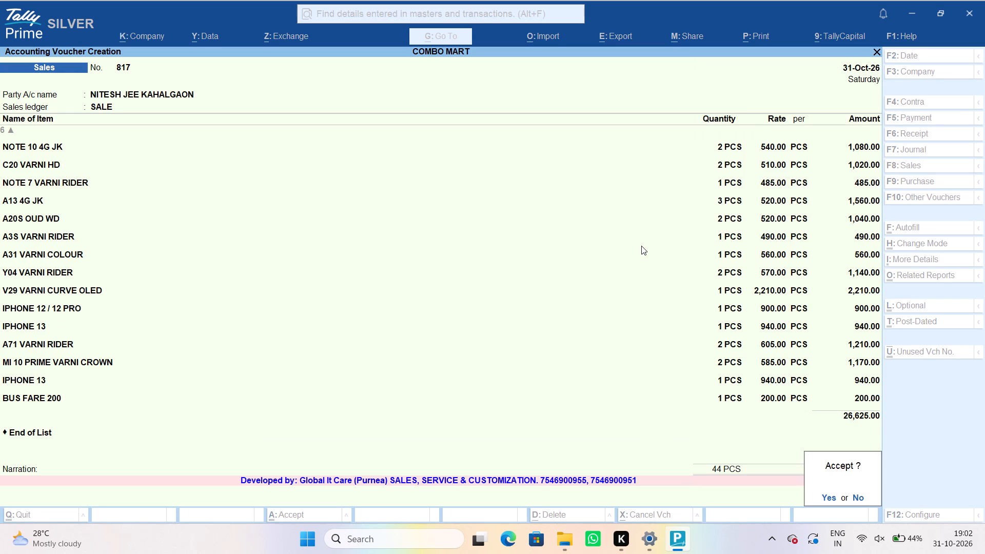
key(Return)
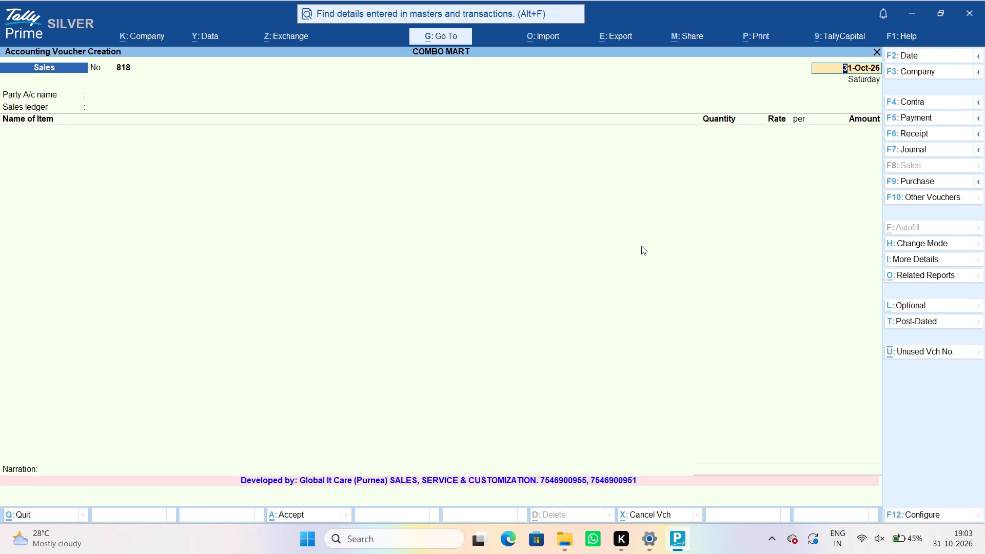
Keep the date 31-Oct-26 on the new sales voucher and set AFTAB's ledger as the party account with SALE as the sales ledger.
key(Return)
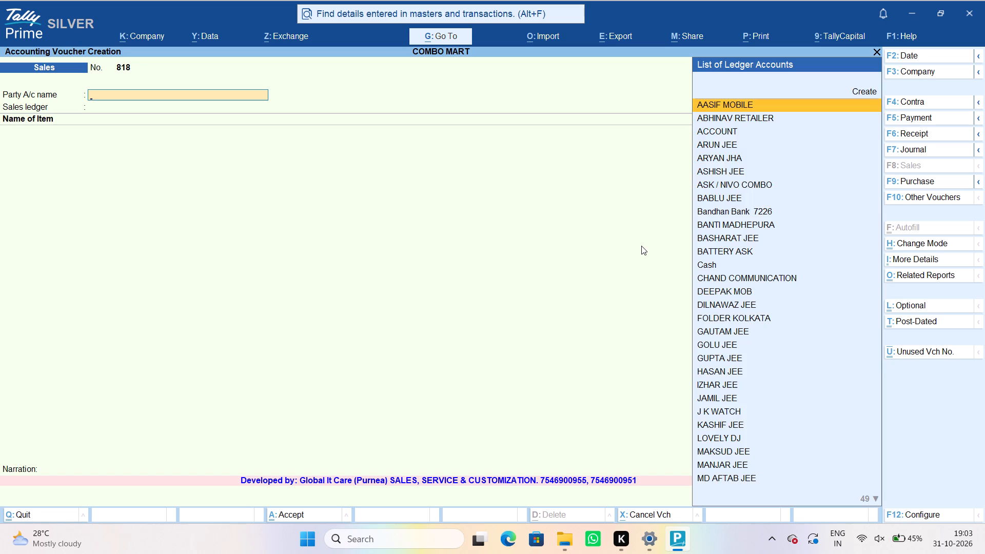
text(AFTAB)
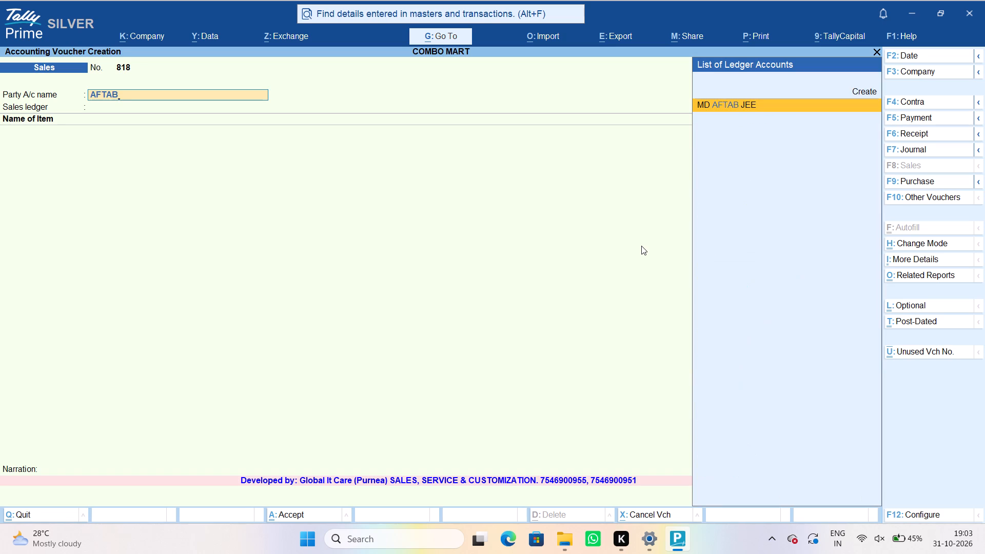
key(Return)
key(ctrl+a)
key(ctrl+a)
key(Return)
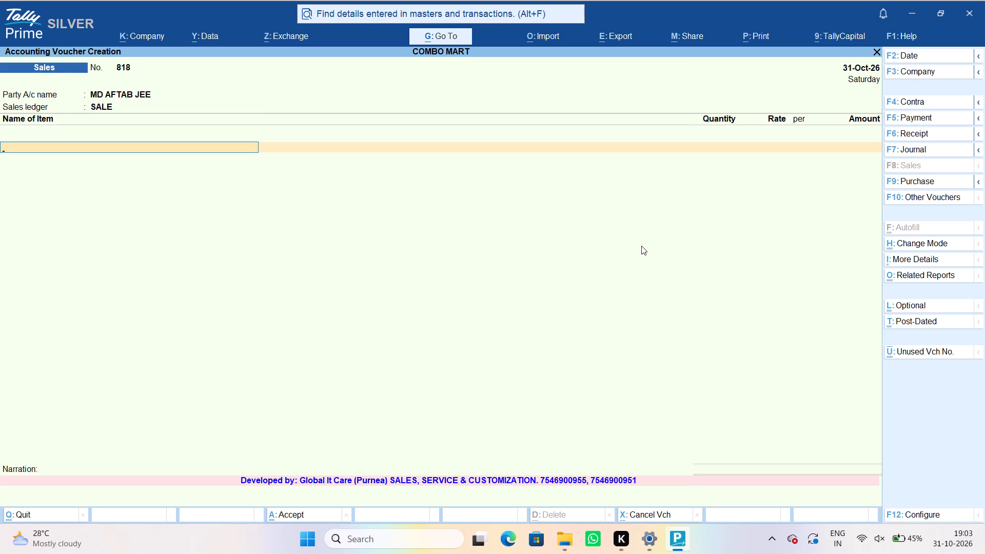
Add the item A13 4G JK with quantity 5 PCS, keeping the default rate of 515.
text(A13)
key(space)
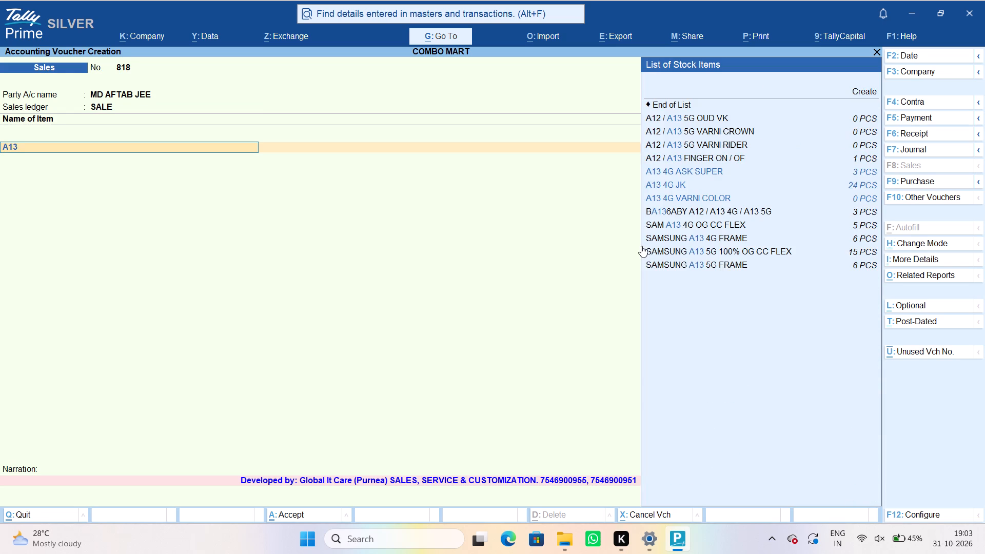
text(JK)
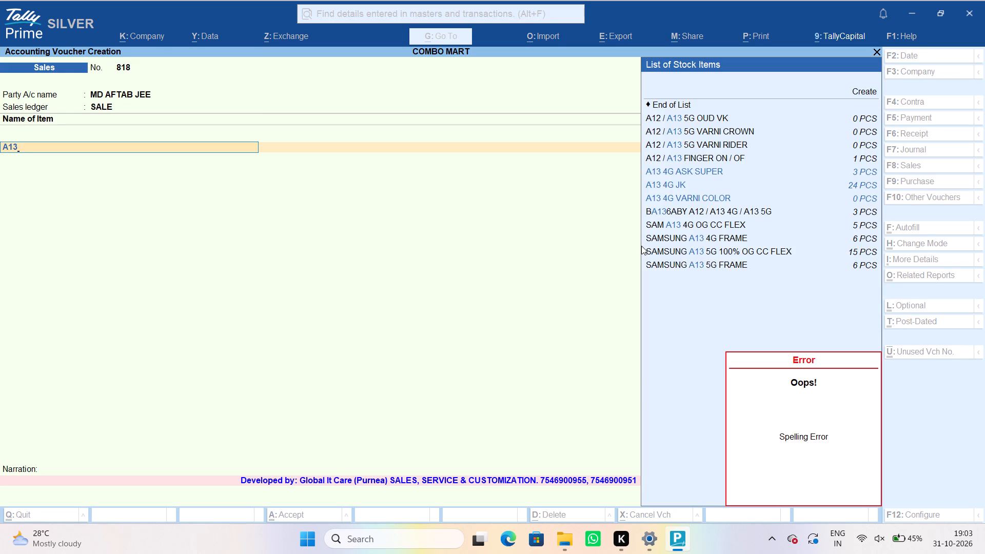
key(Down)
key(Down)
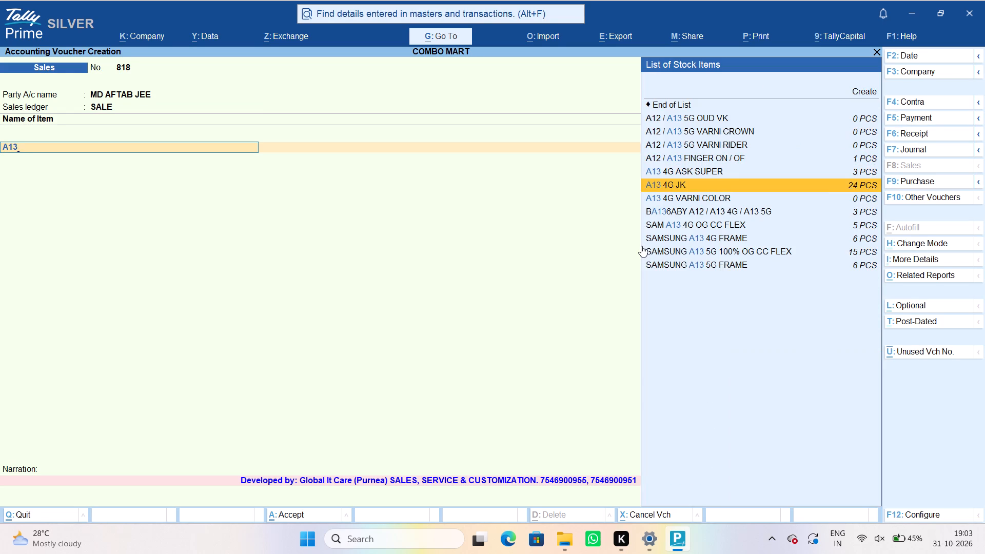
key(Return)
key(Return)
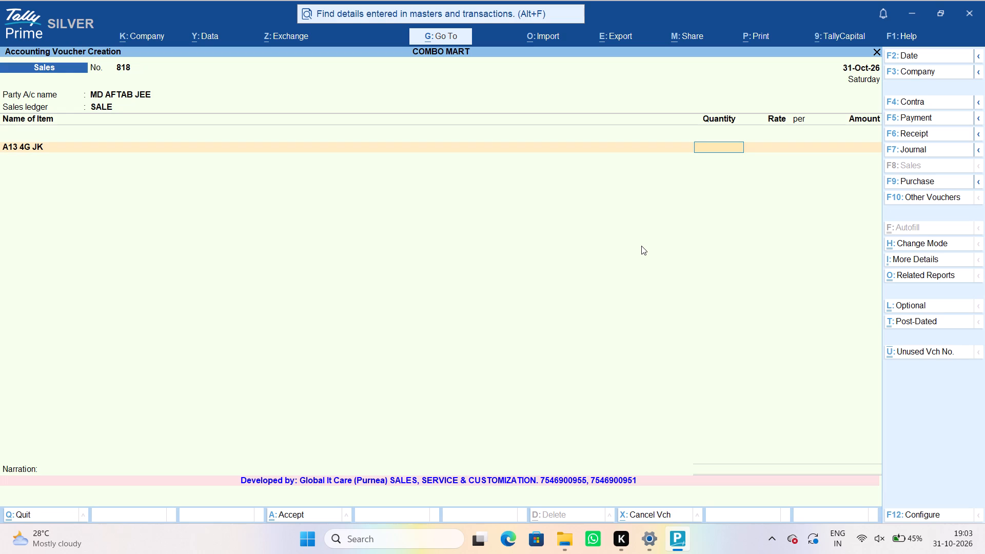
key(5)
key(Return)
key(Return)
key(Return)
key(Return)
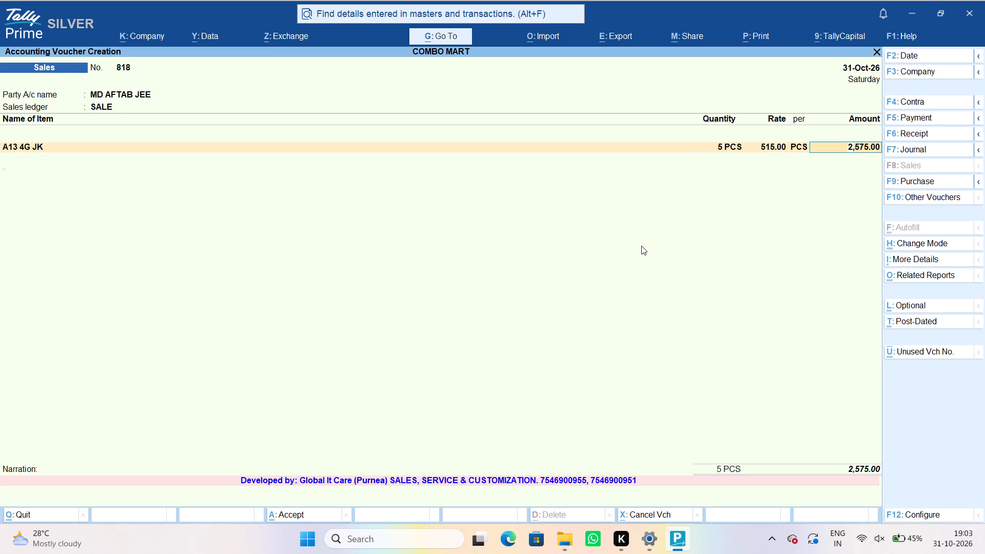
Add the item X6515 PS ROYAL with quantity 2 PCS at a rate of 460.
text(X6515)
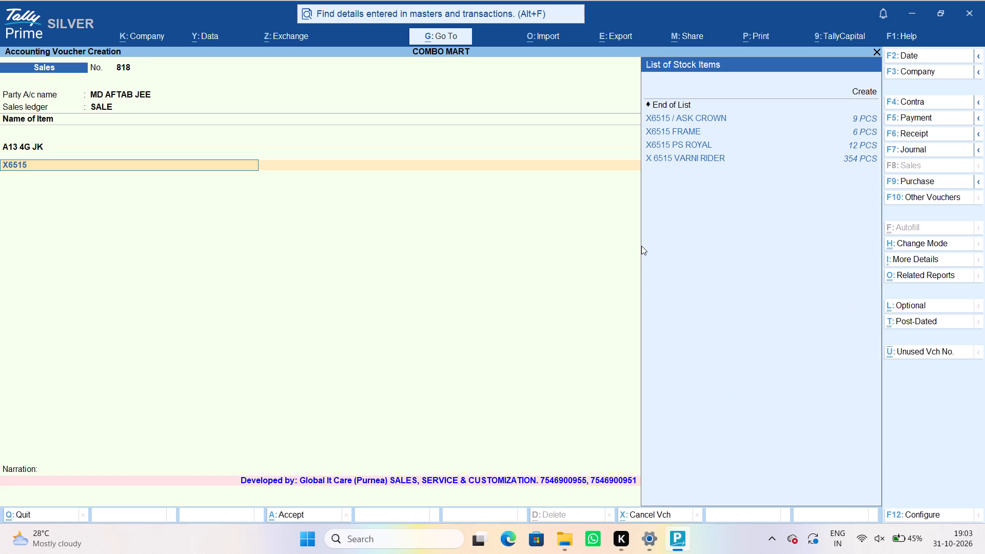
text(POS)
key(Return)
key(Return)
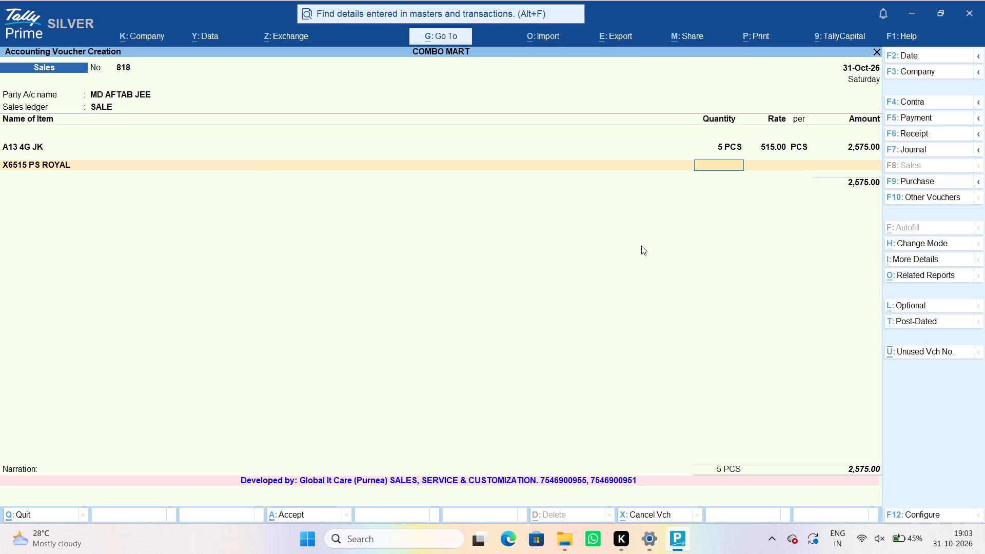
key(2)
key(Return)
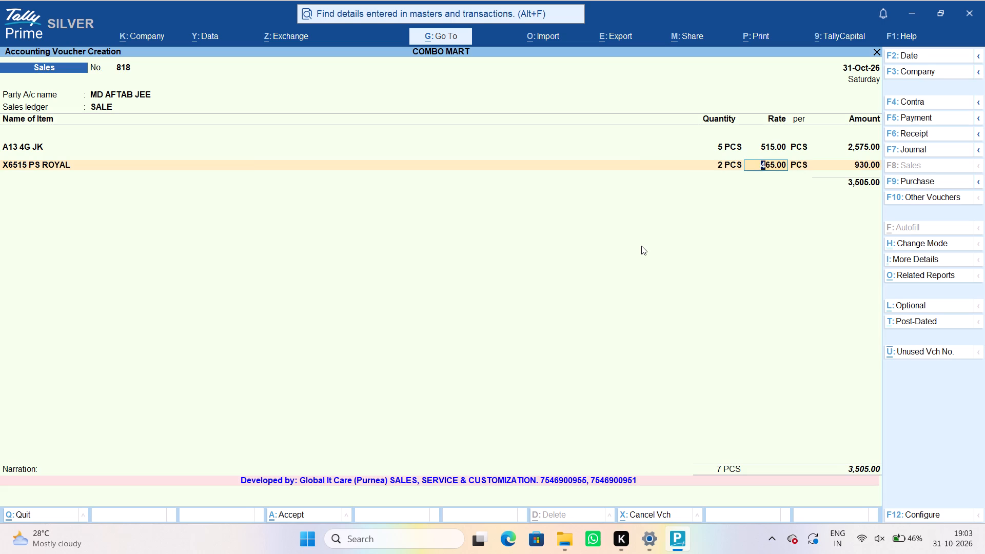
text(460)
key(Return)
key(Return)
key(Return)
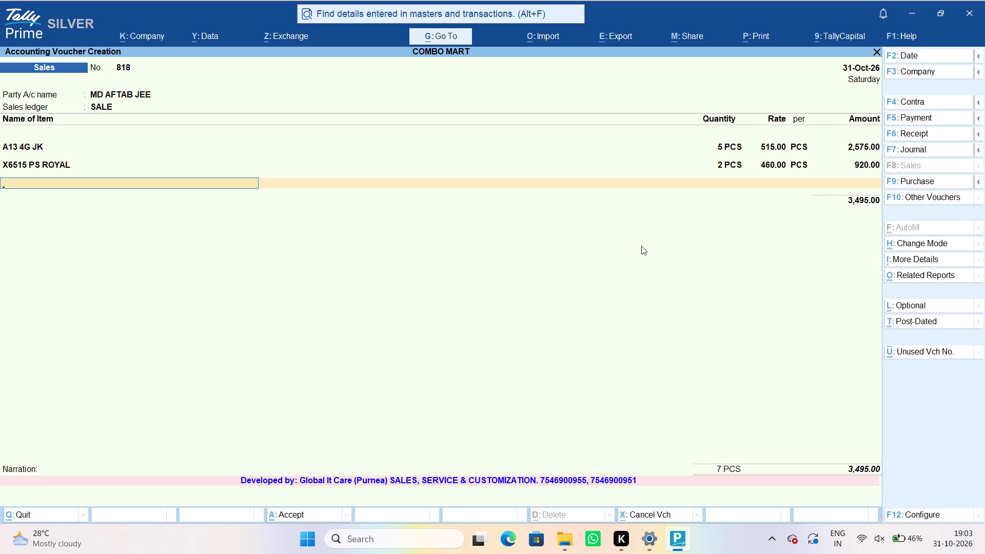
Add the item REALME C2 BACK with quantity 2 PCS at a rate of 60.
text(C2)
key(space)
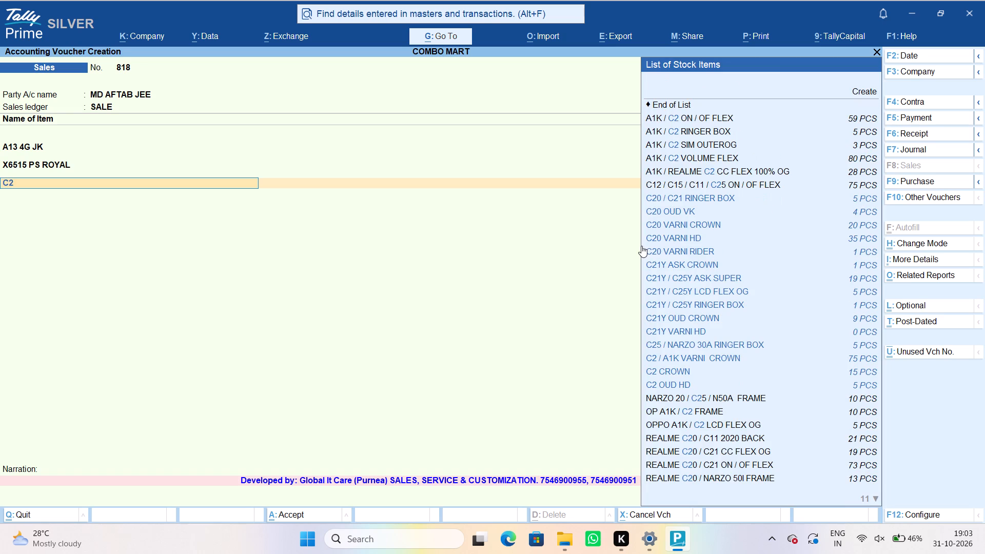
text(BAC)
key(Return)
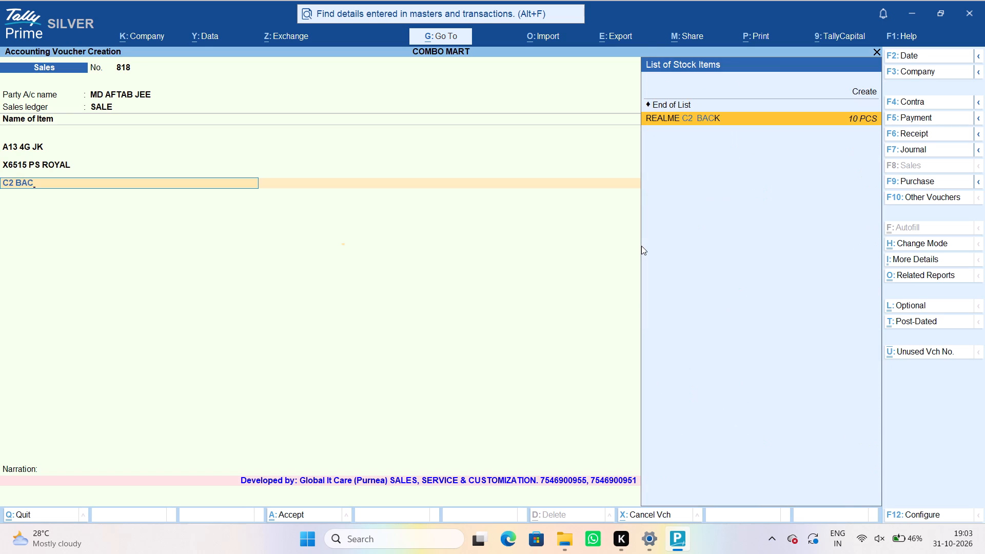
key(Return)
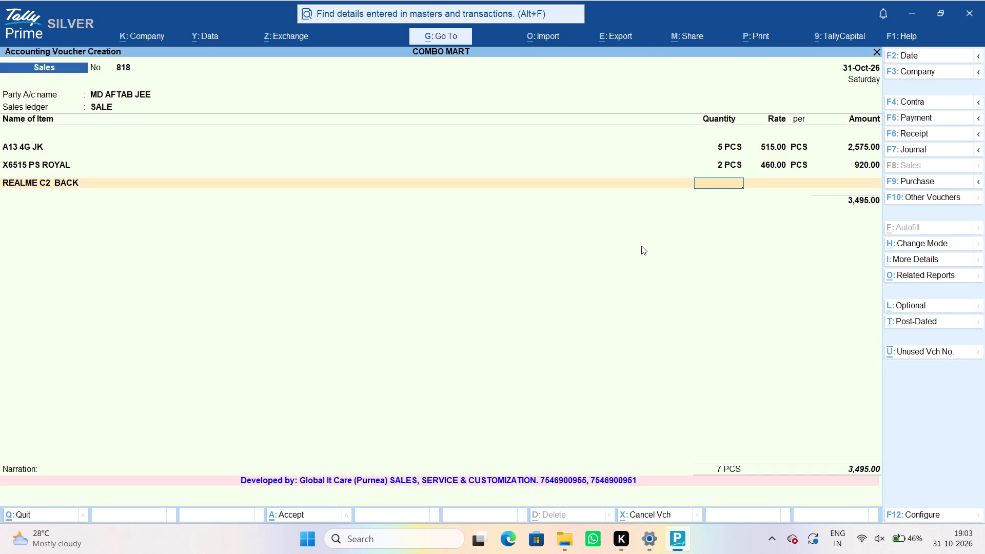
key(2)
key(Return)
text(60)
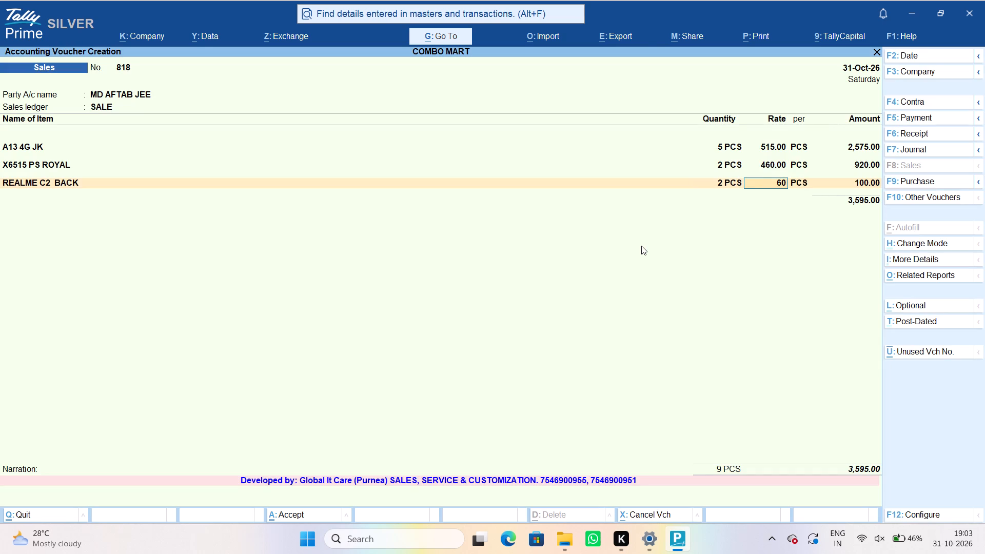
key(Return)
key(Return)
key(Return)
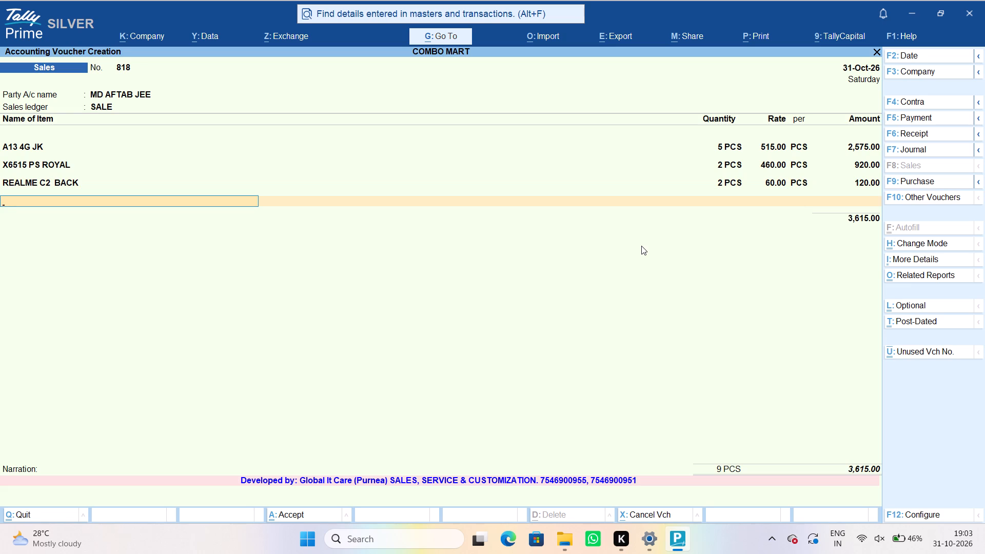
Add the item UNIVERSAL STENCIL with quantity 1 PCS at a rate of 150.
text(STEN)
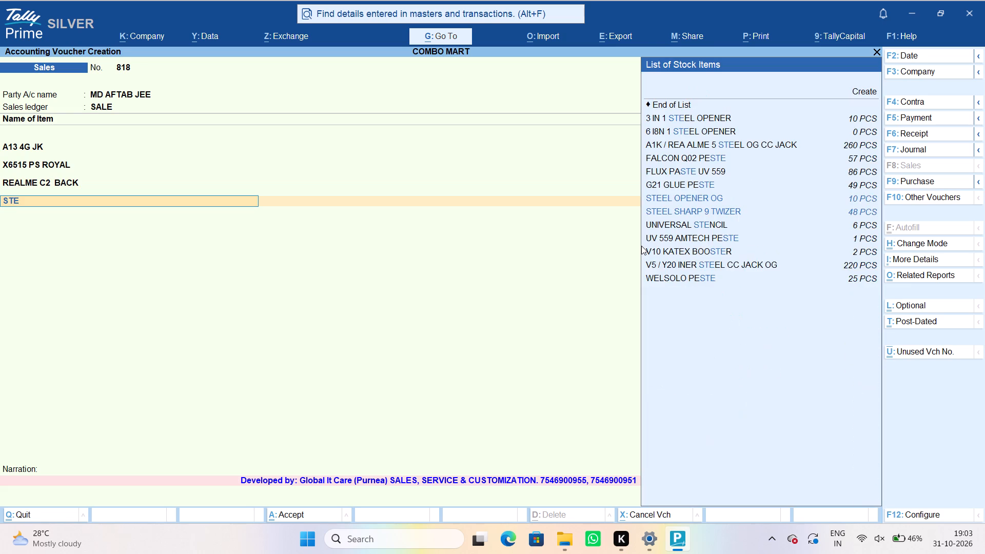
key(Return)
key(Return)
key(1)
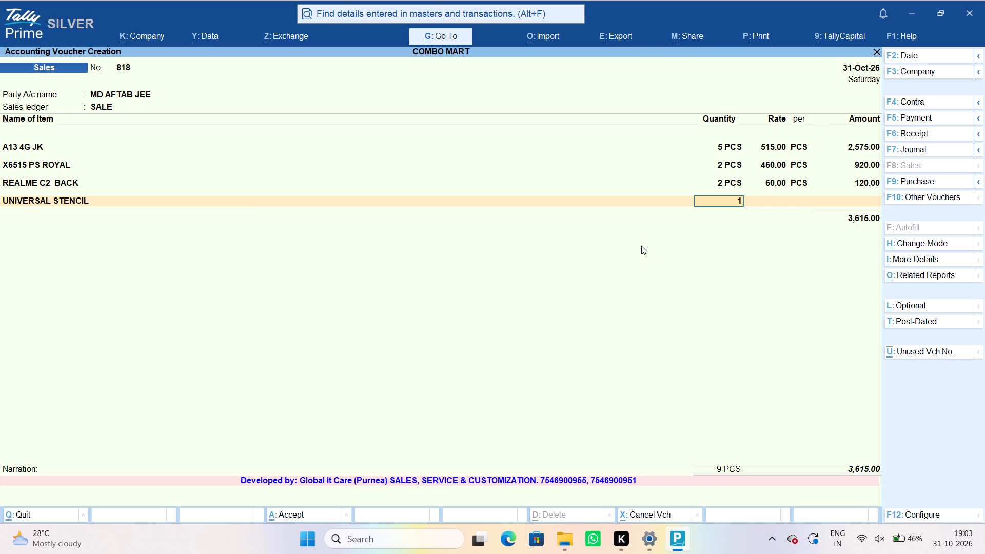
key(Return)
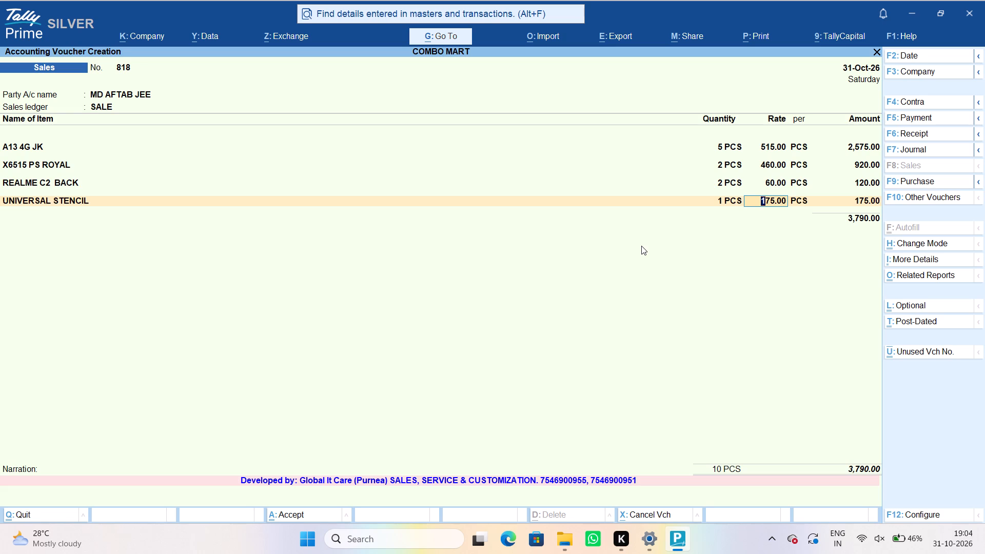
text(150)
key(Return)
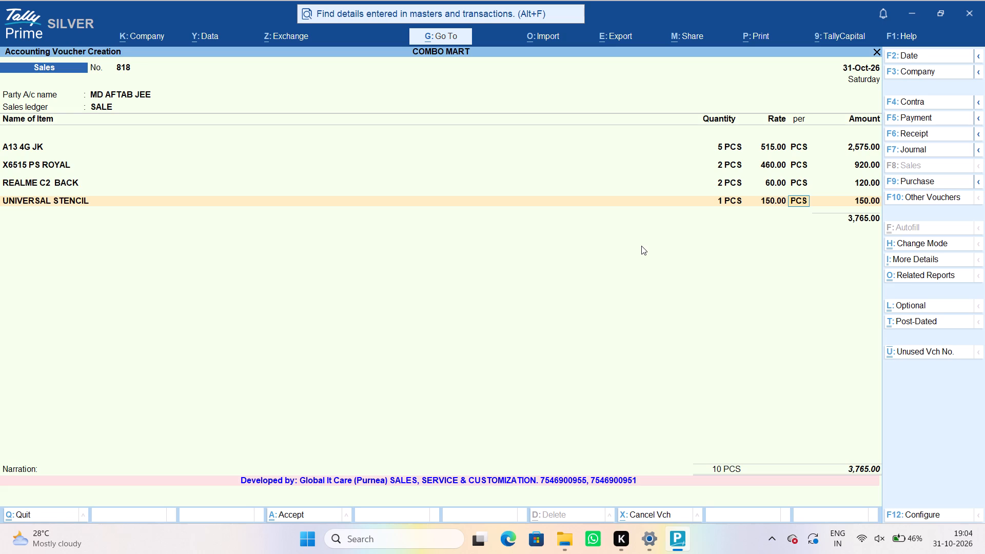
key(Return)
key(Return)
End the item list, leave the narration blank and accept AFTAB's sales voucher.
key(Return)
key(Return)
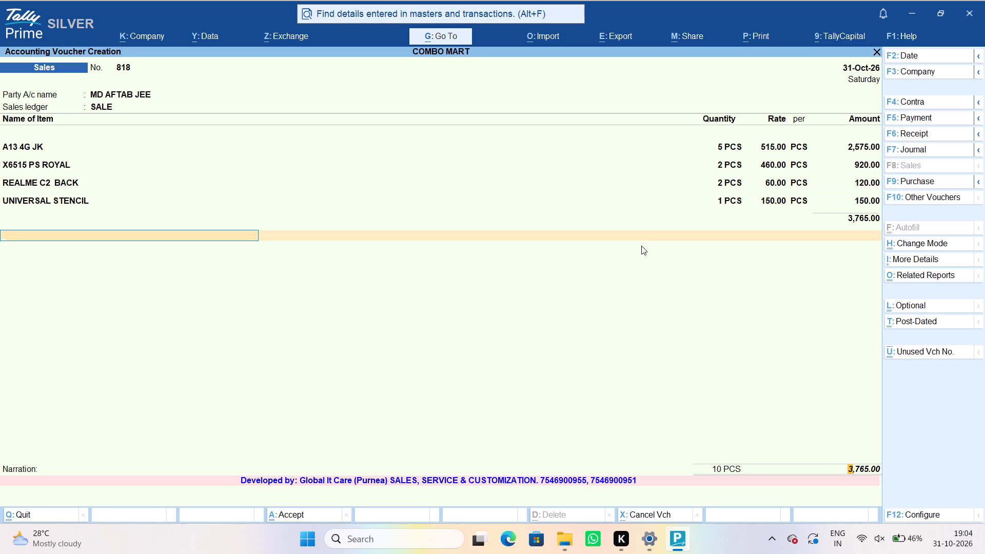
key(Return)
key(Return)
key(Return)
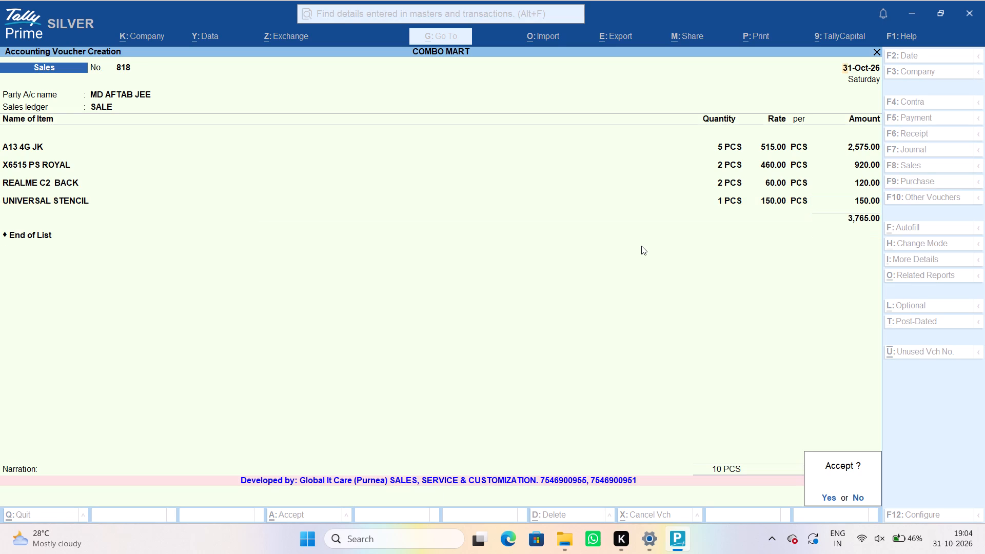
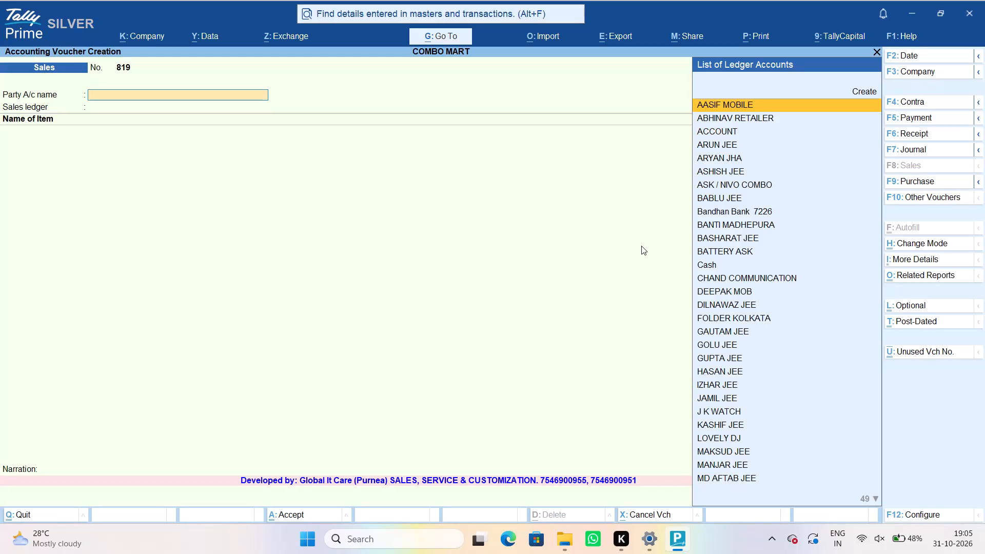
Set MOBILE PARK LINE BAZAR as the sales voucher's party, keeping the default party and dispatch details and the SALE ledger.
text(PARK)
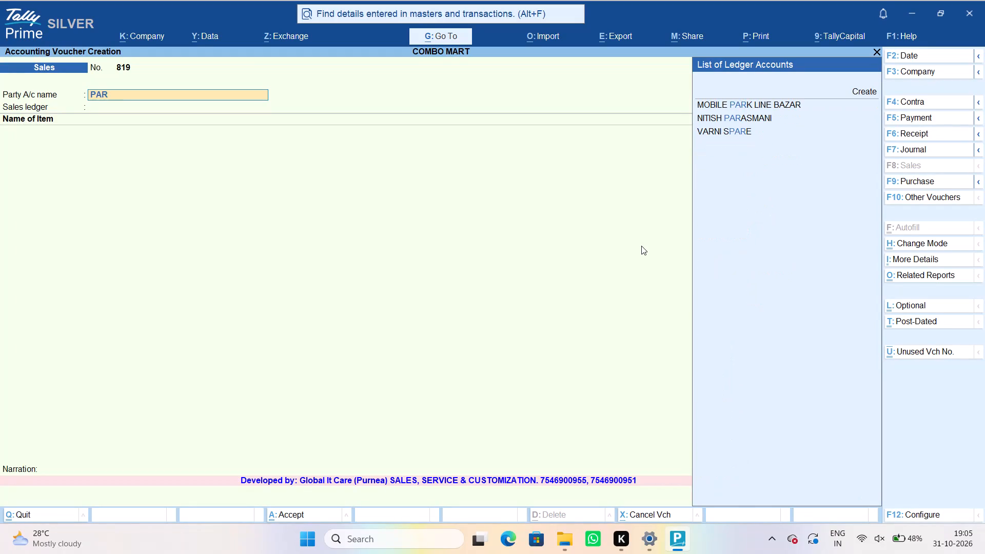
key(Return)
key(ctrl+a)
key(ctrl+a)
key(Return)
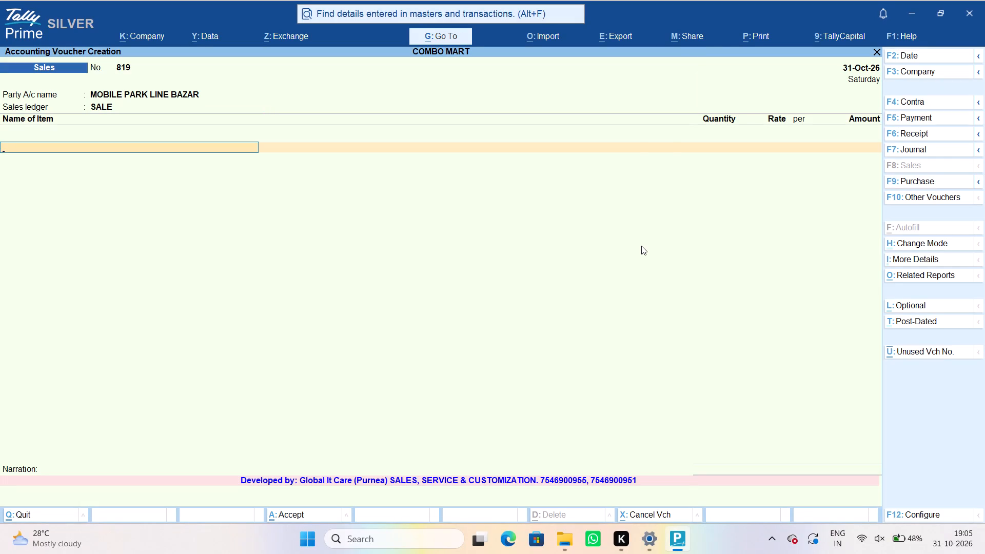
Add the item NOTE 12 PRO VARNI RIDER with quantity 1 PCS at a rate of 620 and accept the voucher.
text(NOTE 12)
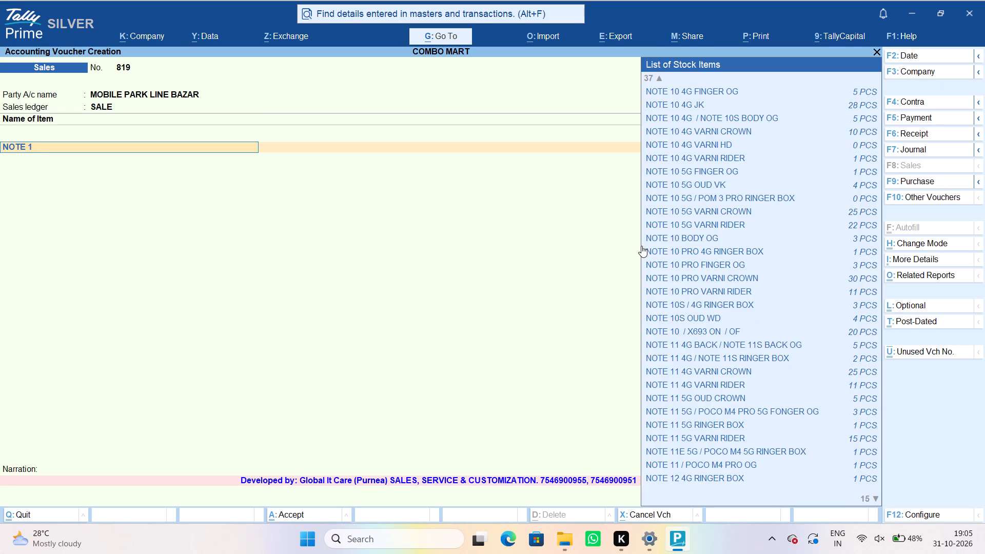
key(space)
text(PRO)
key(space)
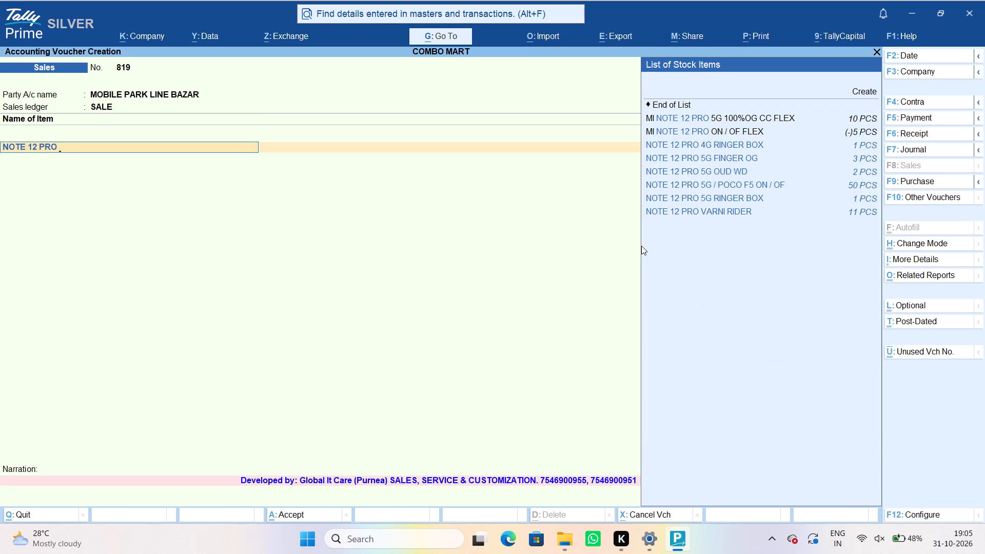
key(v)
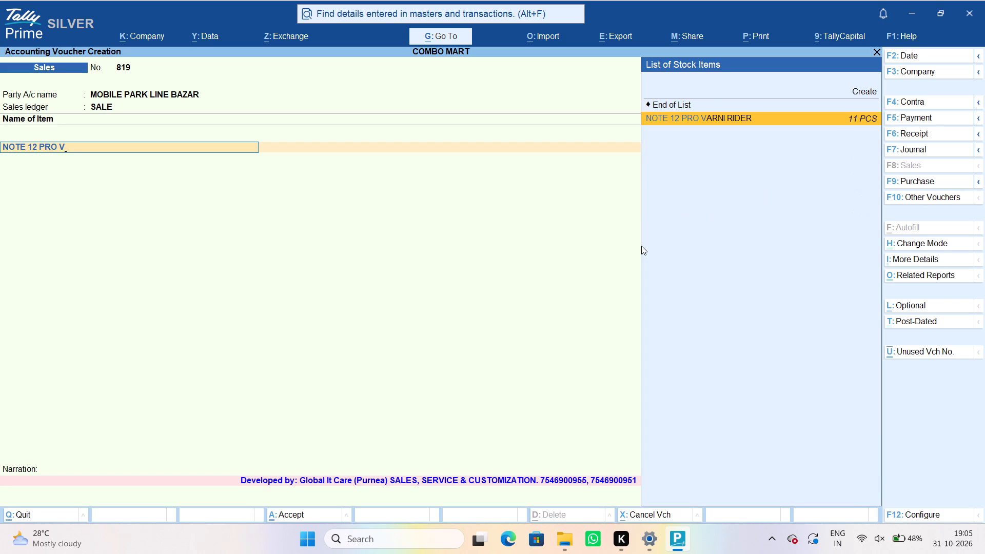
key(Return)
key(Return)
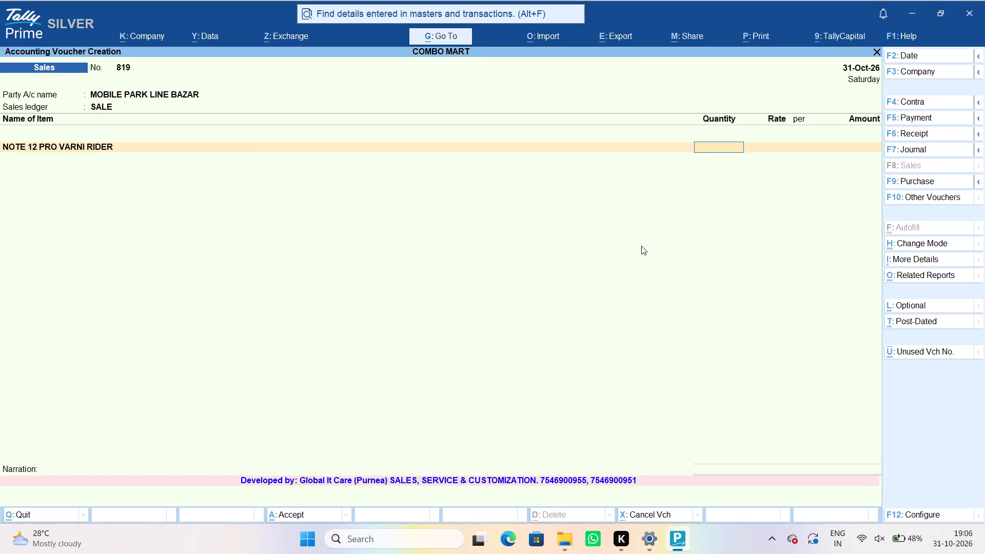
key(1)
key(Return)
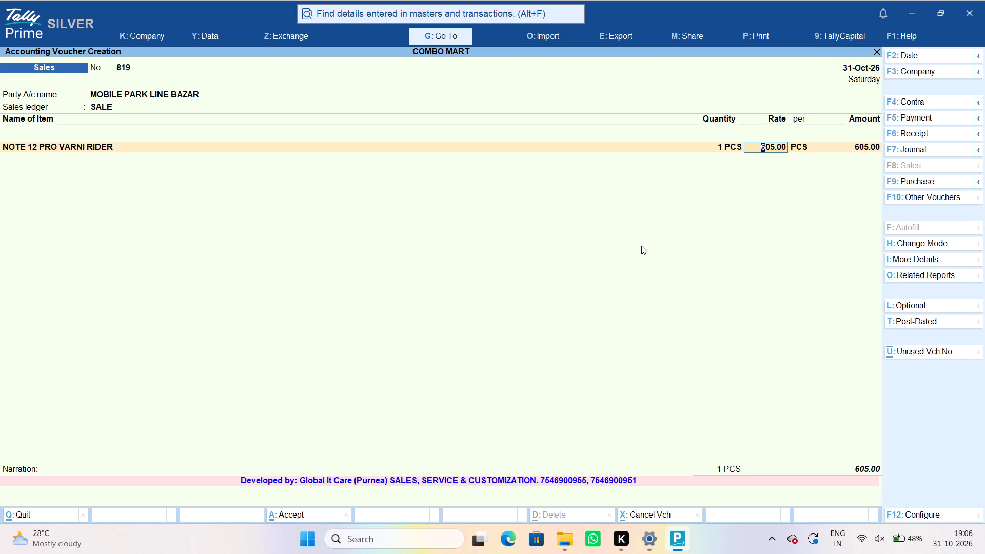
text(620)
key(Return)
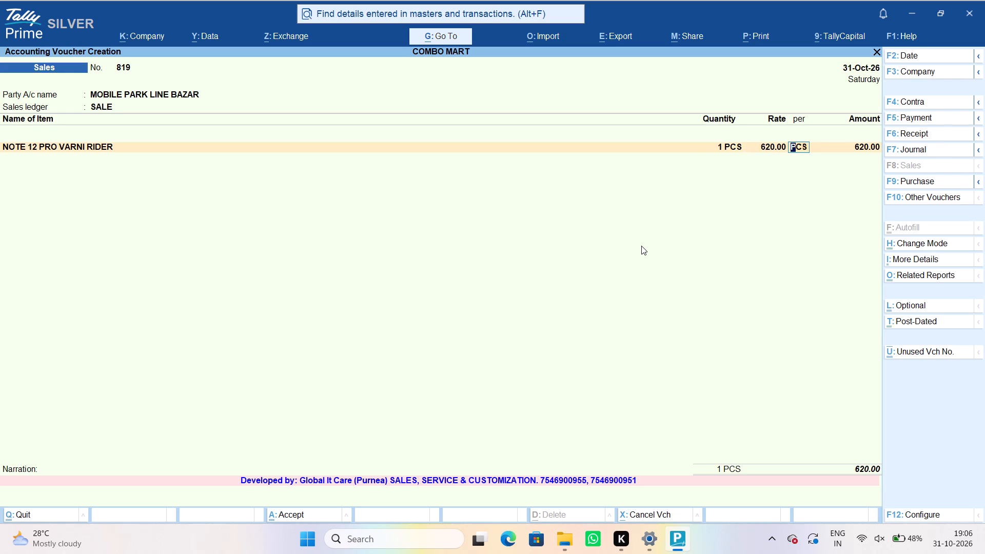
key(ctrl+a)
Start a sales voucher dated 31-Oct-26 for DEEPAK MOB, keeping the default party and dispatch details and the SALE ledger.
key(Return)
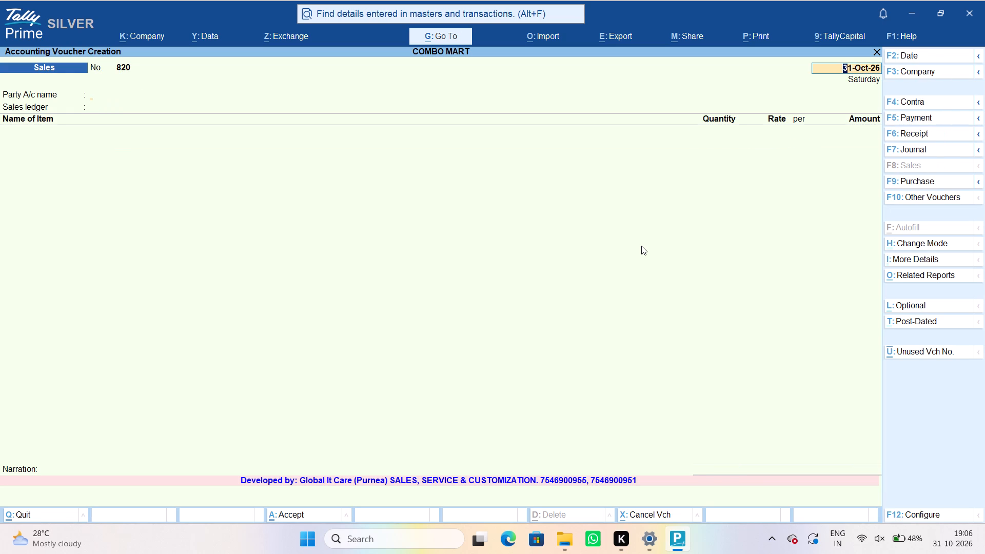
text(DE)
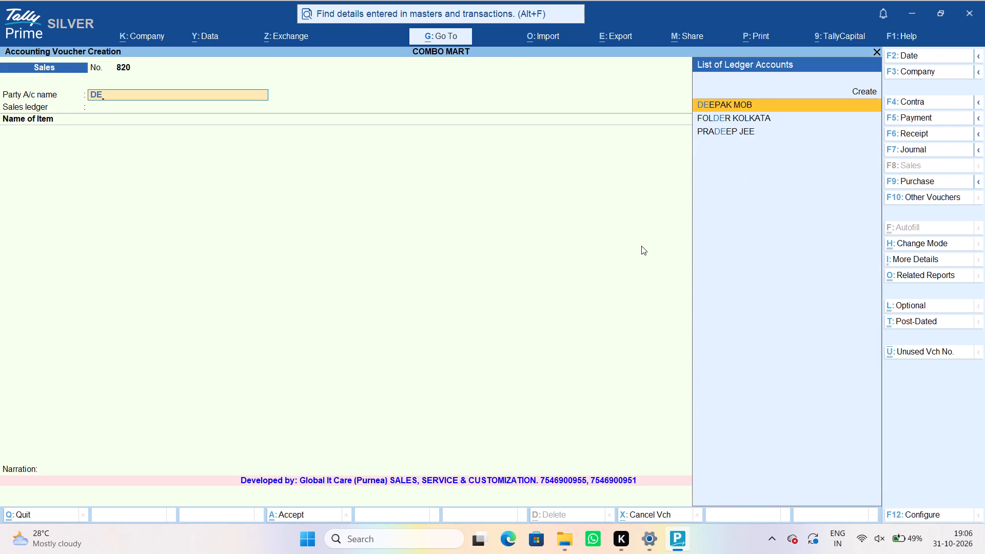
key(Return)
key(ctrl+a)
key(ctrl+a)
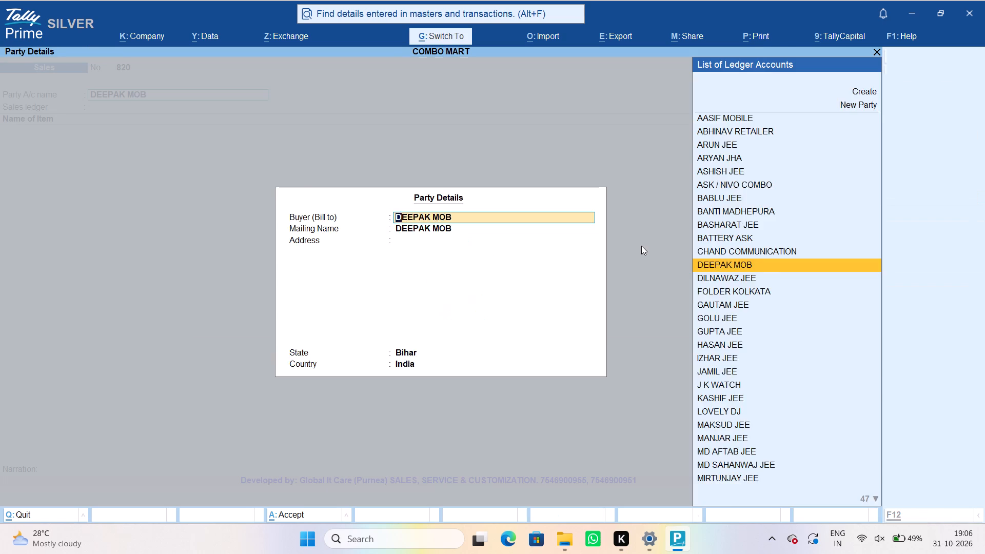
key(Return)
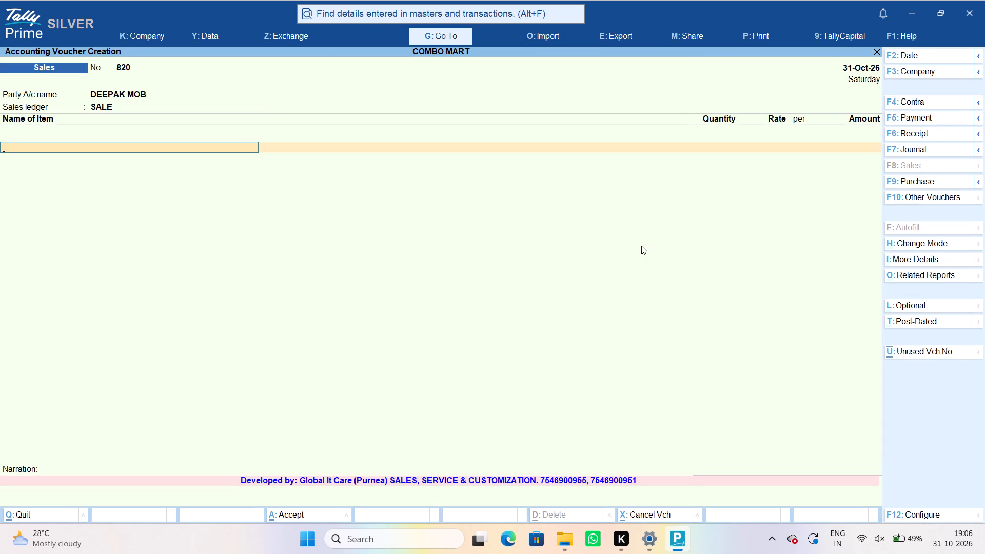
Add the item A1K / C2 ON / OF FLEX with quantity 1 PCS at a rate of 30.
text(C2)
key(space)
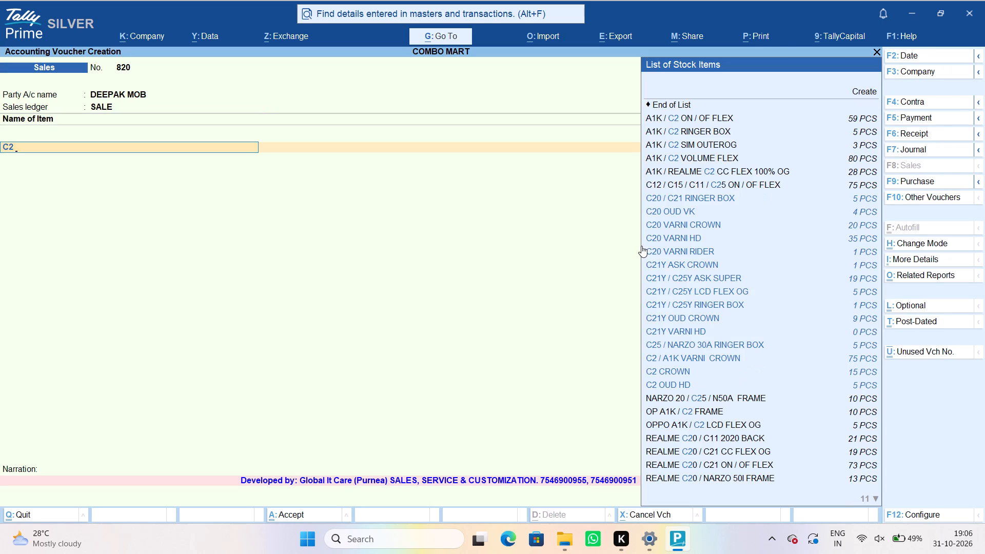
key(Down)
key(Up)
key(Up)
key(Up)
key(Up)
key(Up)
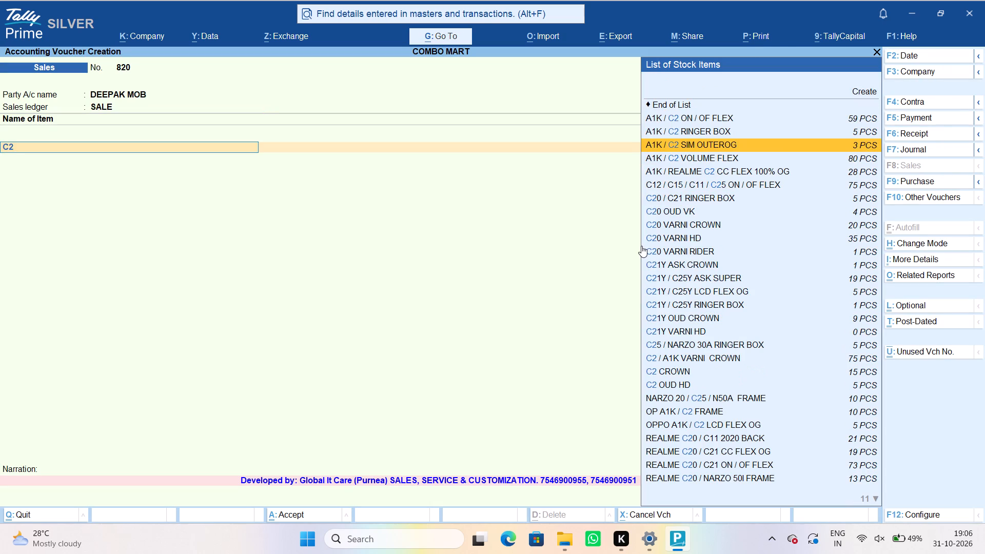
key(Up)
key(Return)
key(Return)
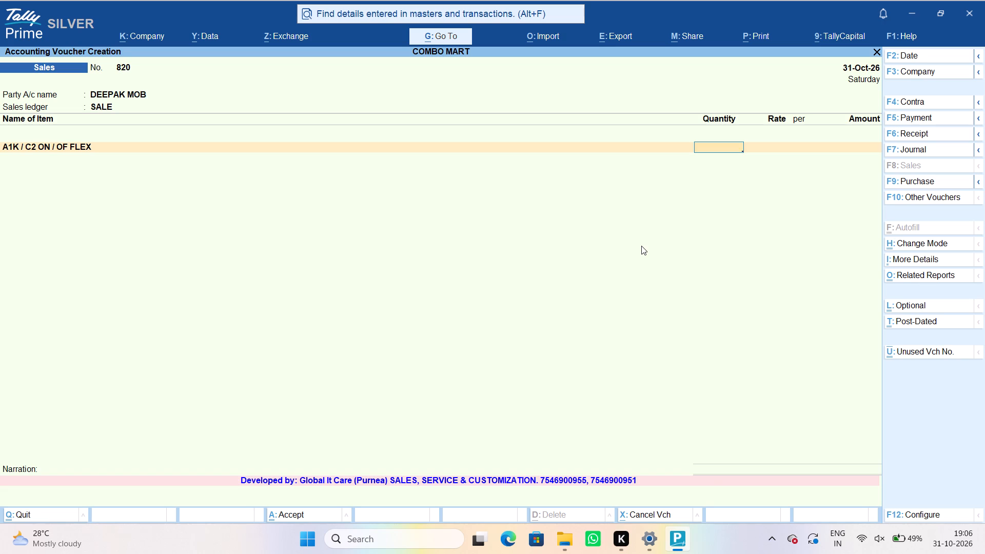
key(1)
key(Return)
text(30)
key(Return)
key(Return)
key(Return)
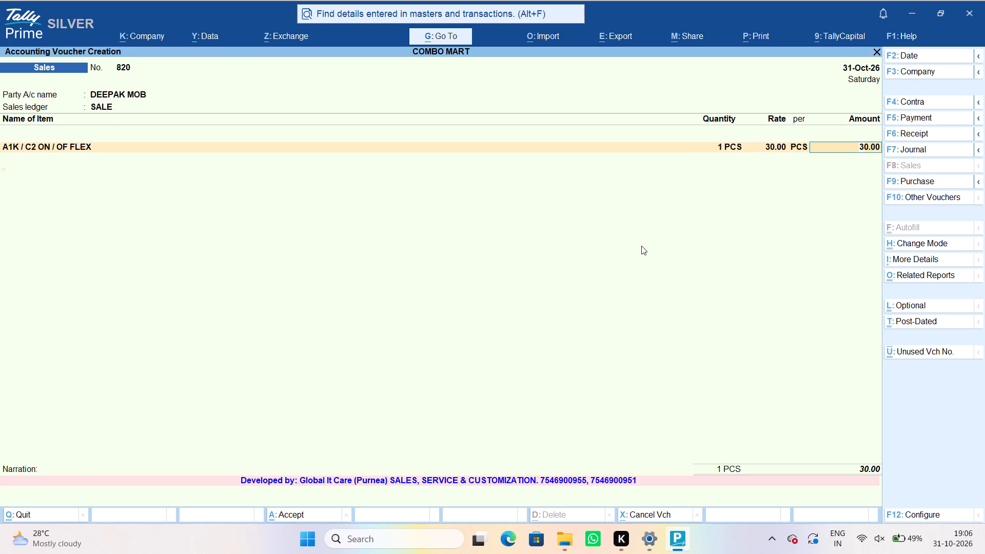
Add the item A1K / C2 VOLUME FLEX with quantity 1 PCS at a rate of 30.
text(C2)
key(space)
text(VOL)
key(Return)
key(Return)
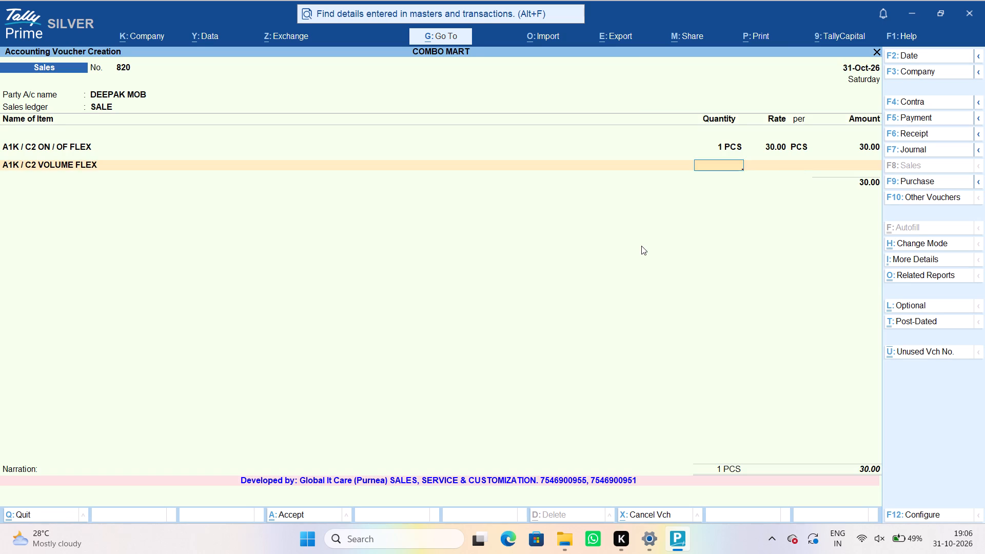
key(1)
key(Return)
text(30)
key(Return)
key(Return)
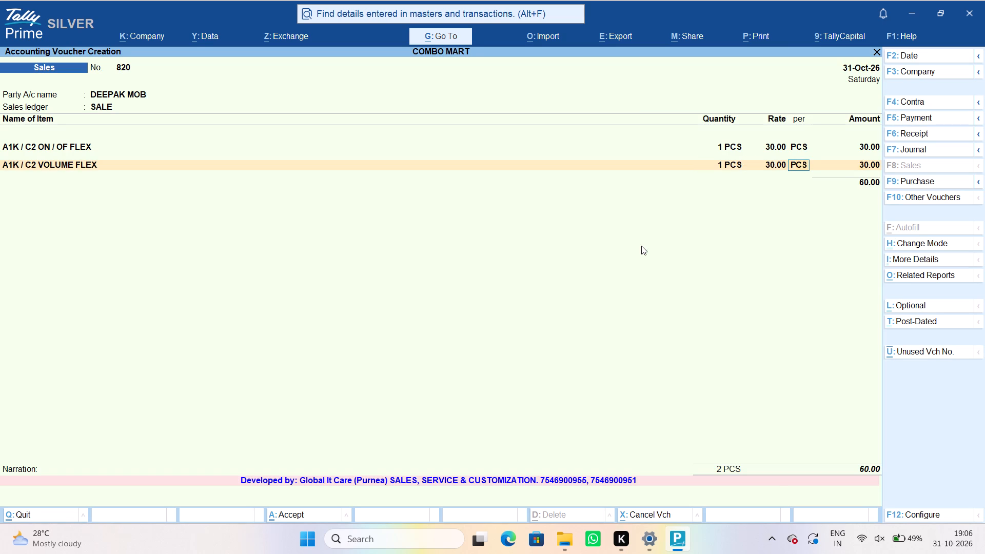
key(Return)
Add the item REALME C2 BACK with quantity 1 PCS at a rate of 100.
text(C2 BACK)
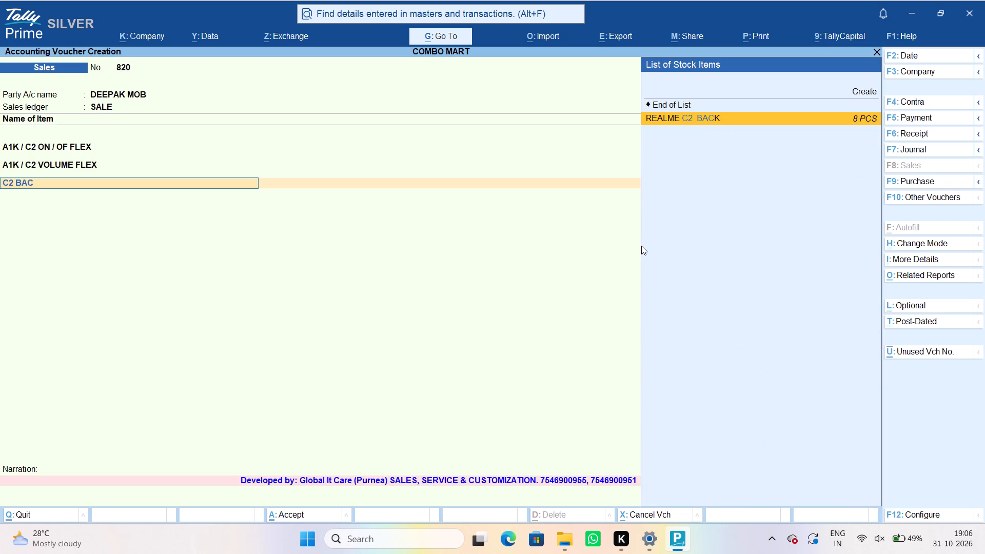
key(Return)
key(Return)
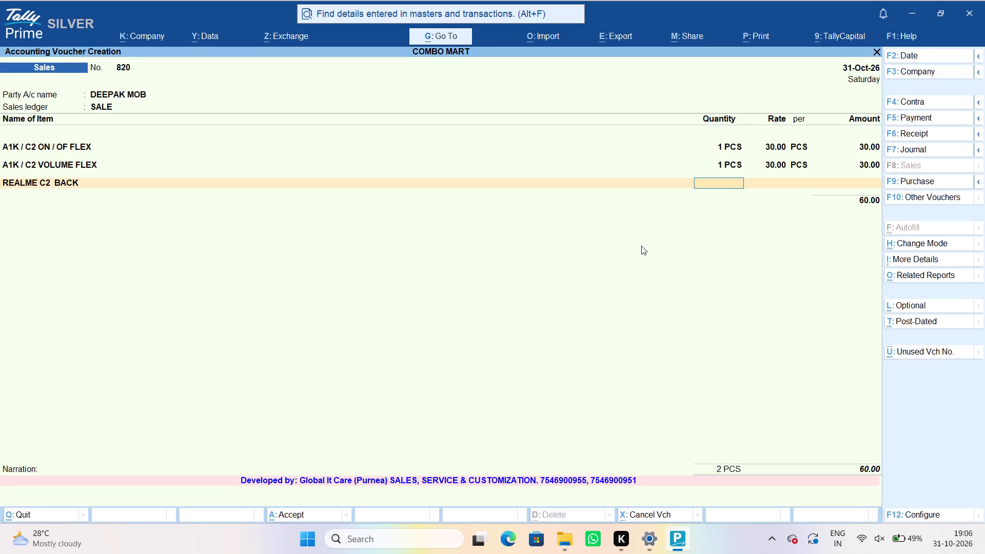
key(1)
key(Return)
text(100)
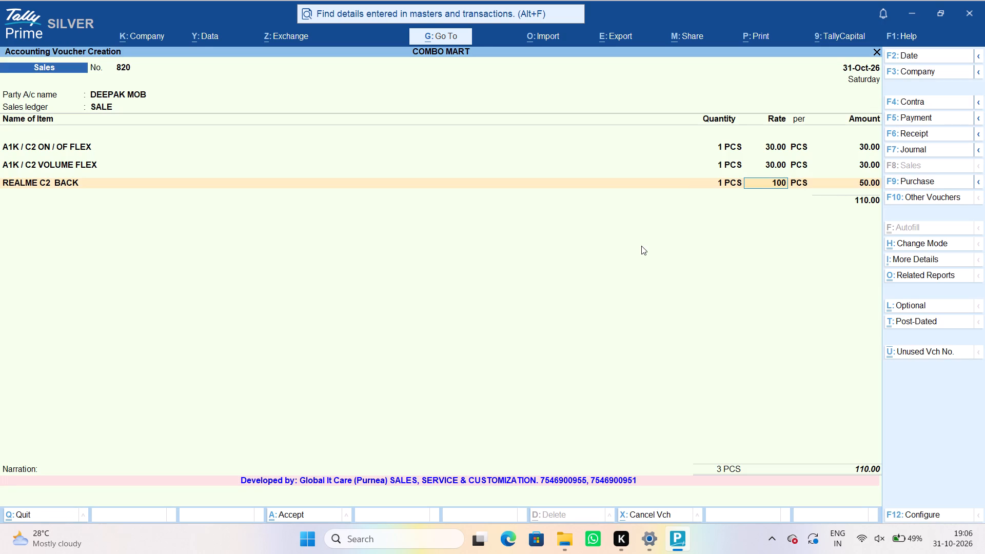
key(Return)
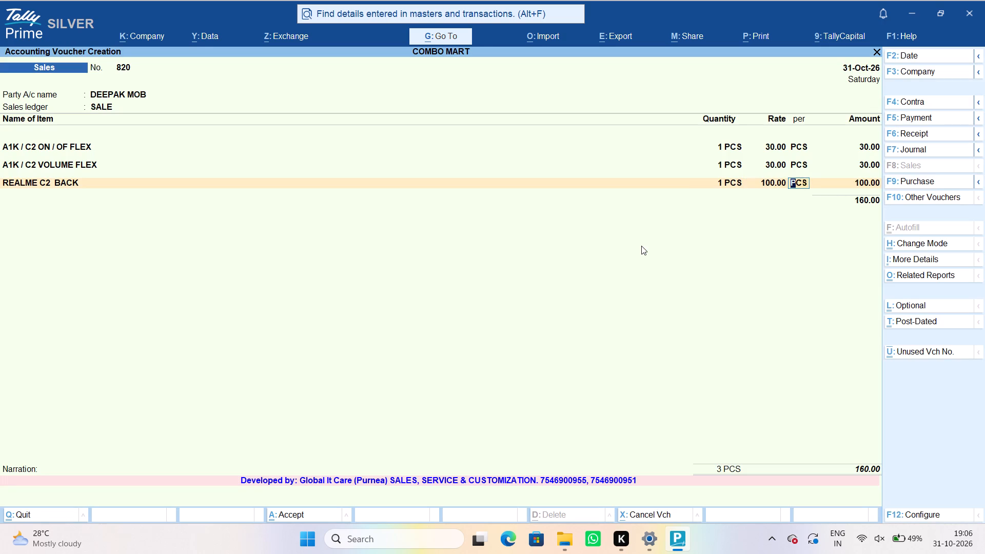
key(Return)
key(Return)
End the item list and accept DEEPAK MOB's sales voucher.
key(Return)
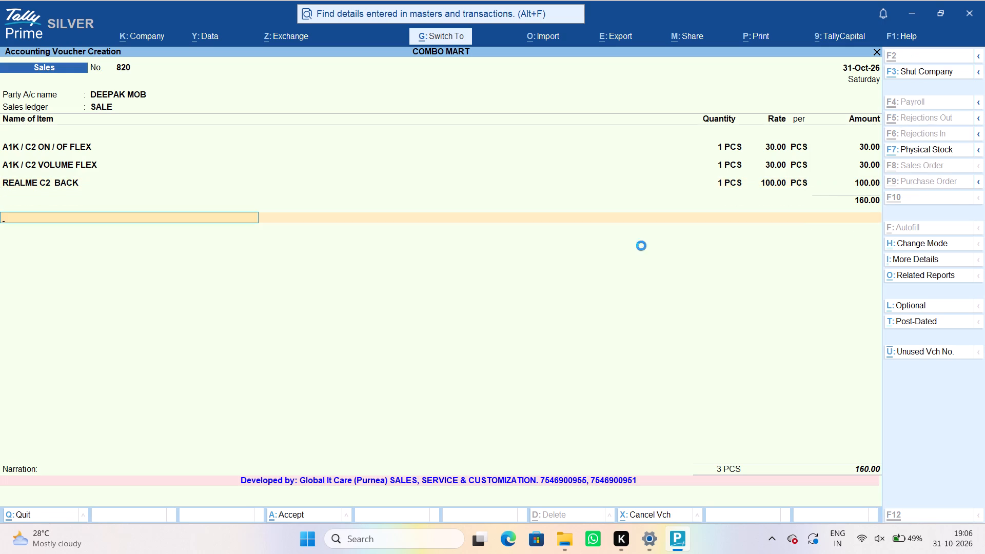
key(ctrl+a)
Start a sales voucher dated 31-Oct-26 for NAVNIT RETAILER, keeping the default party and dispatch details and the SALE ledger.
key(Return)
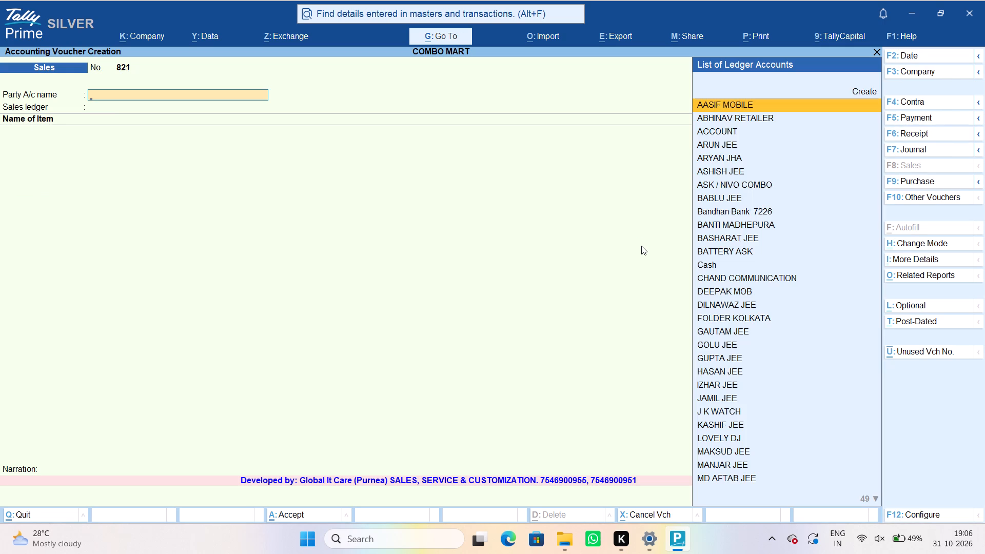
text(NAVNIT)
key(Return)
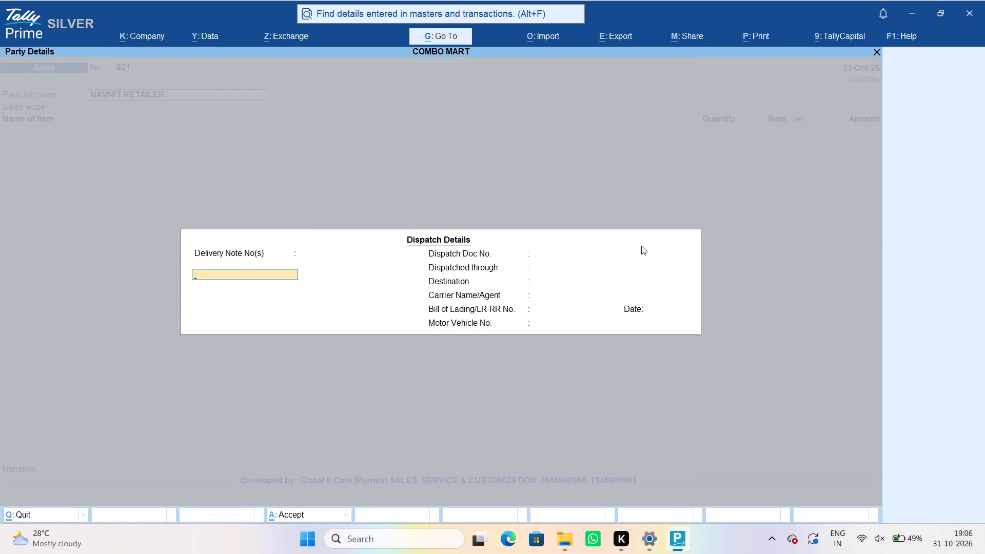
key(ctrl+a)
key(ctrl+a)
key(Return)
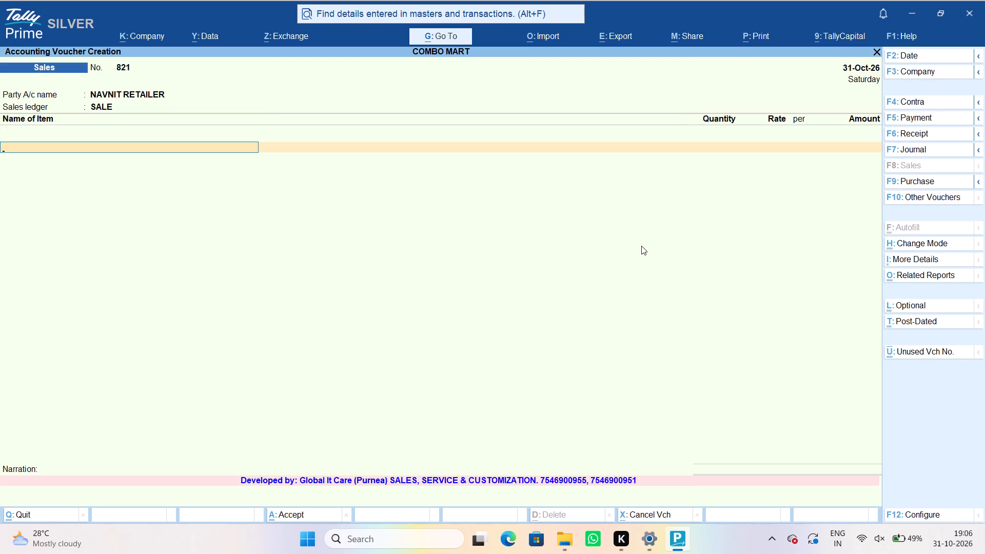
Add the item C55 CROWN with quantity 1 PCS at a rate of 700, leaving cost tracking as Not Applicable.
text(C55)
key(space)
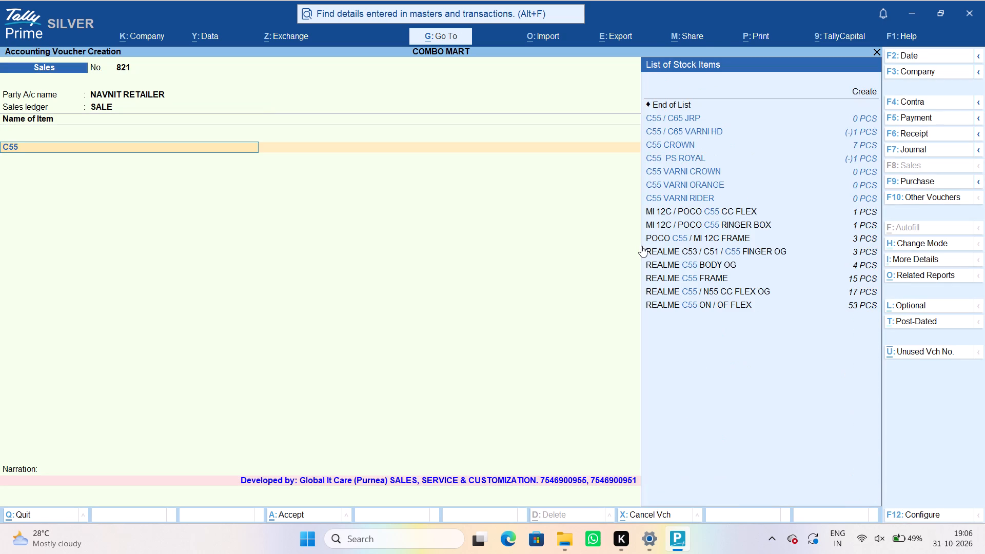
key(c)
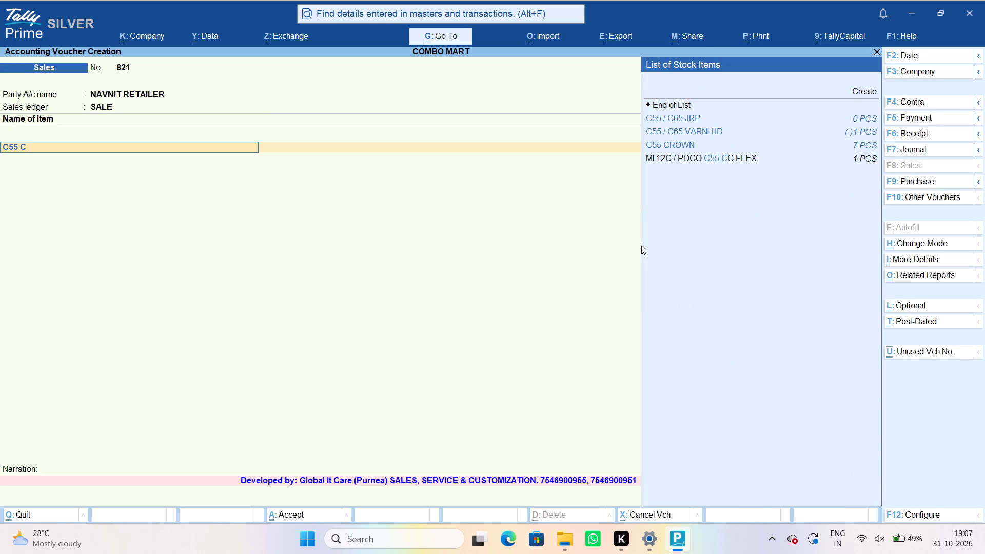
key(Down)
key(Down)
key(Down)
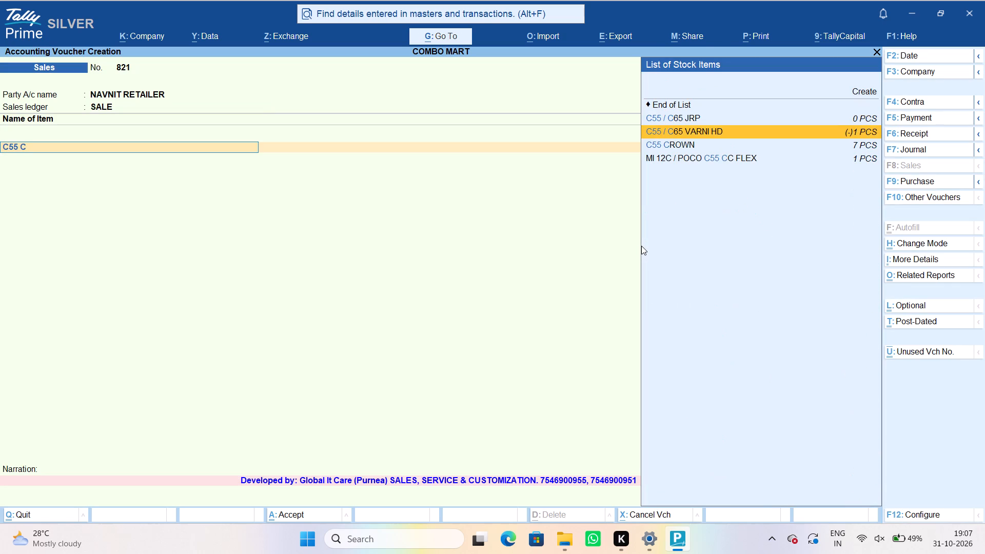
key(Return)
key(Return)
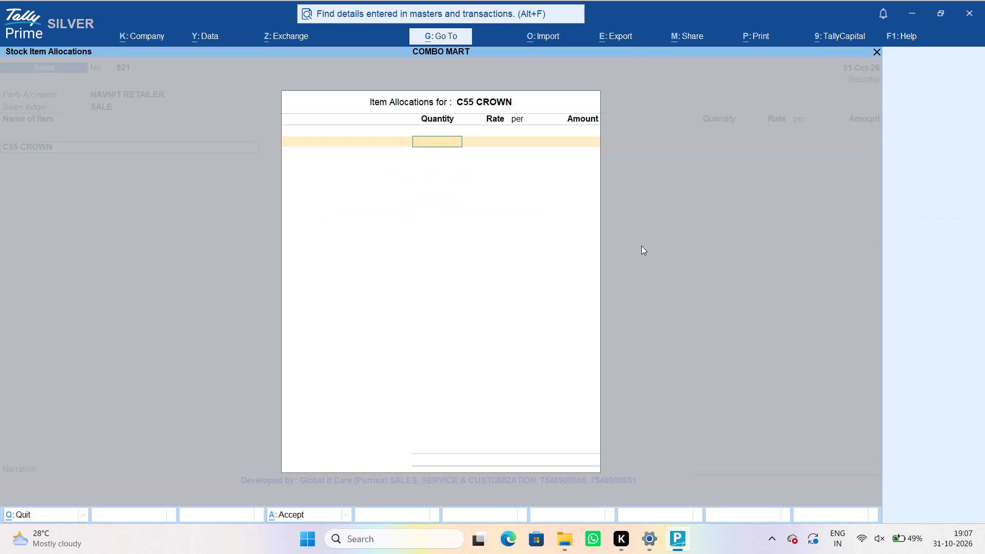
key(1)
key(Return)
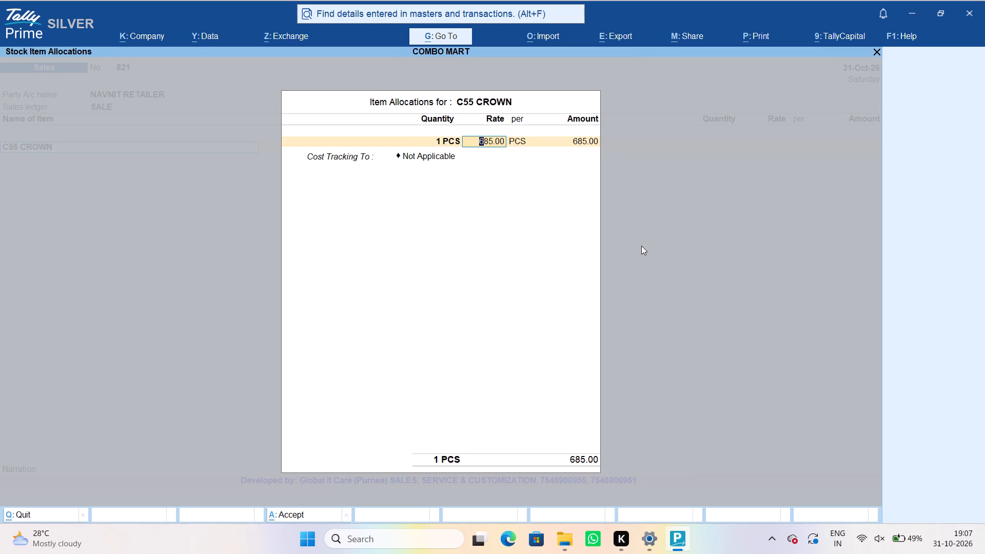
text(700)
key(Return)
key(Return)
key(Return)
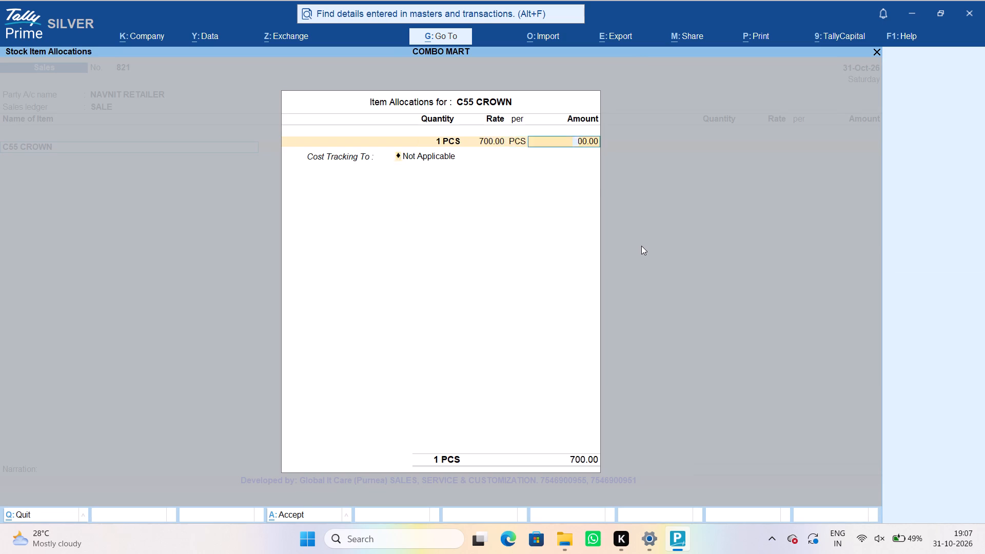
key(Return)
key(Return)
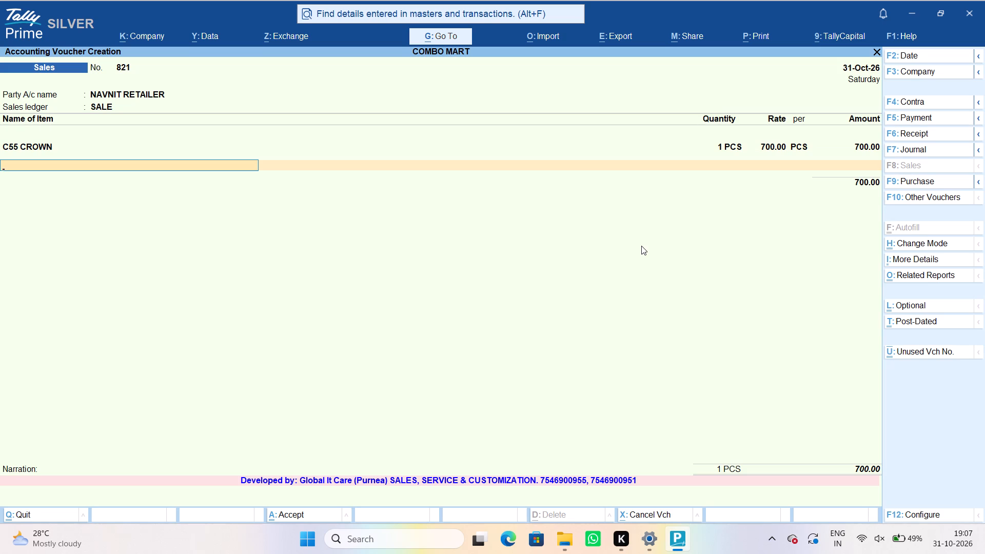
End the item list, accept NAVNIT RETAILER's sales voucher and return to the Gateway of Tally.
key(Return)
key(Return)
key(Return)
key(Return)
key(Return)
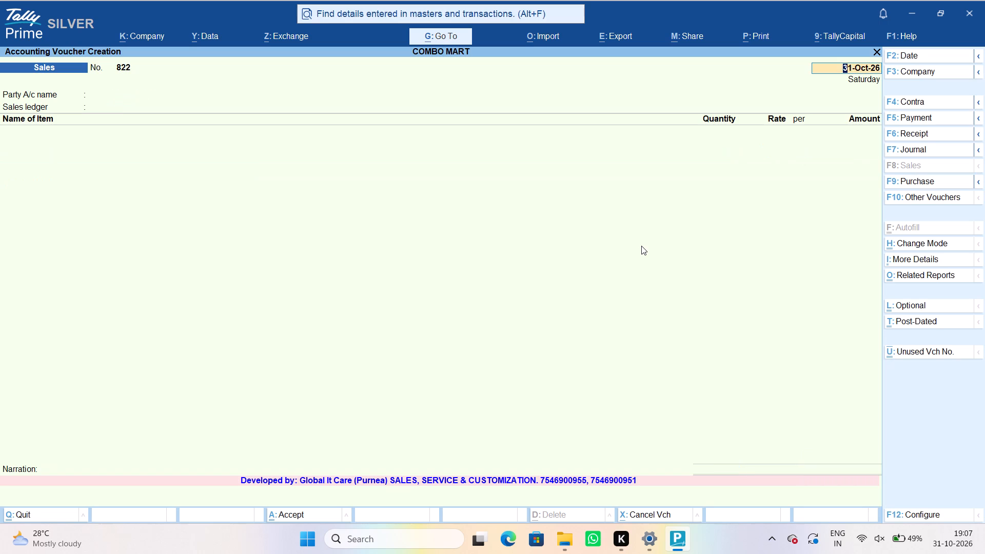
key(Escape)
key(Escape)
key(Escape)
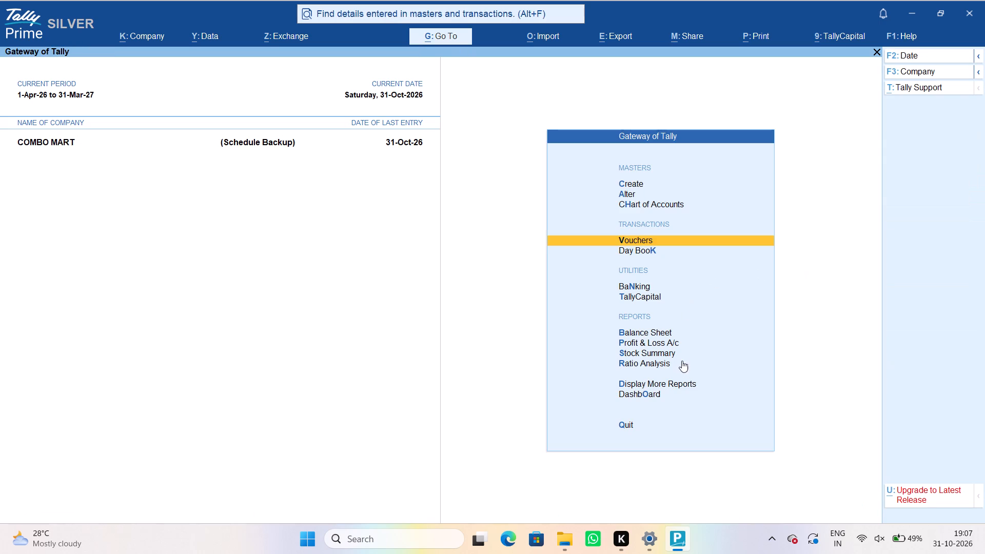
click(674, 387)
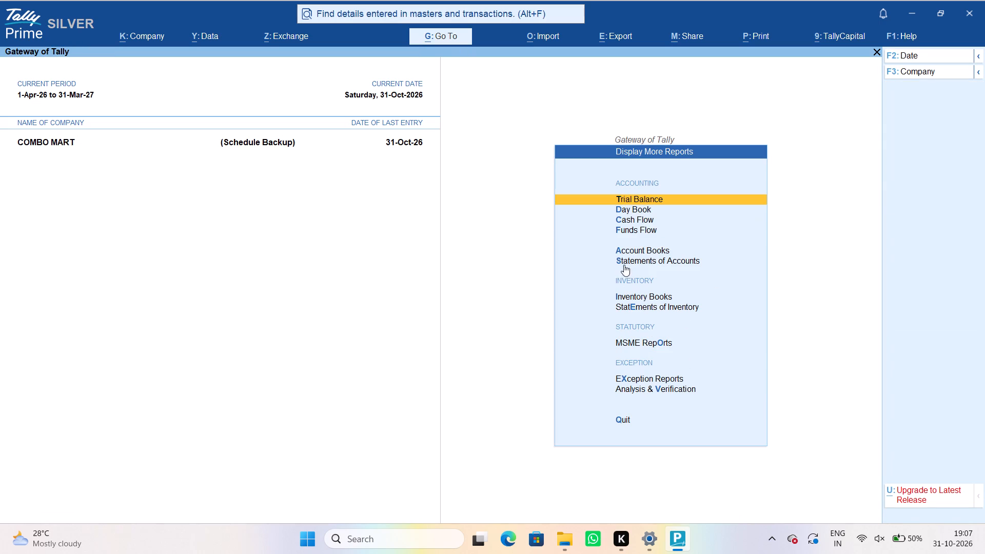
click(625, 247)
click(626, 215)
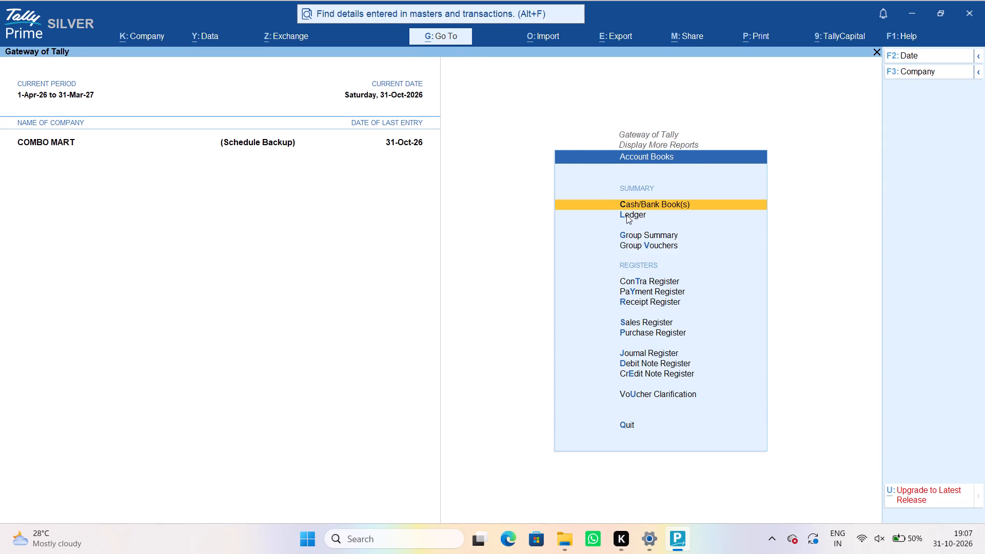
text(DEE)
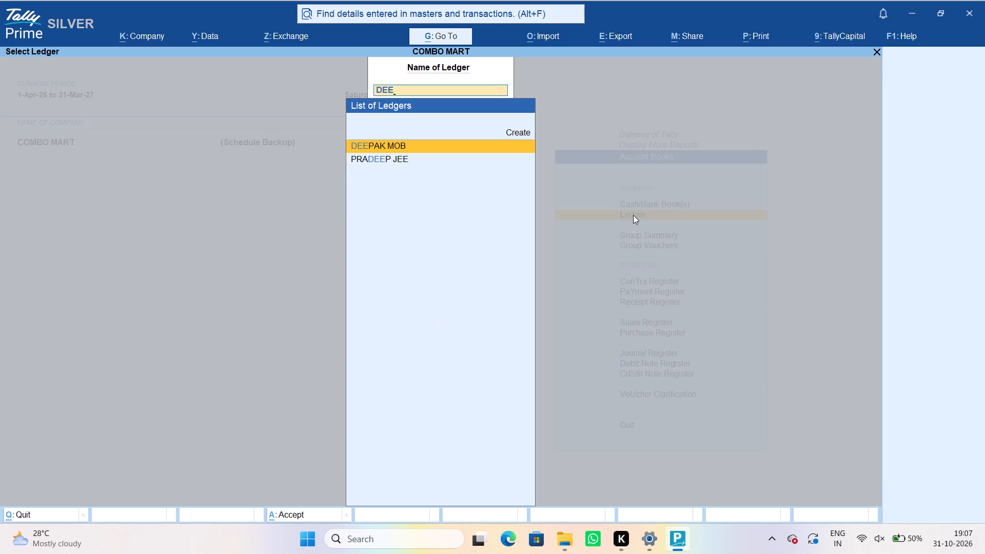
key(Return)
key(Down)
key(Down)
key(Down)
key(Down)
key(Down)
key(Down)
key(Down)
key(Down)
key(Down)
key(Down)
key(Down)
key(Down)
key(Down)
key(Down)
key(Down)
key(Down)
key(Down)
key(Down)
key(Down)
key(Down)
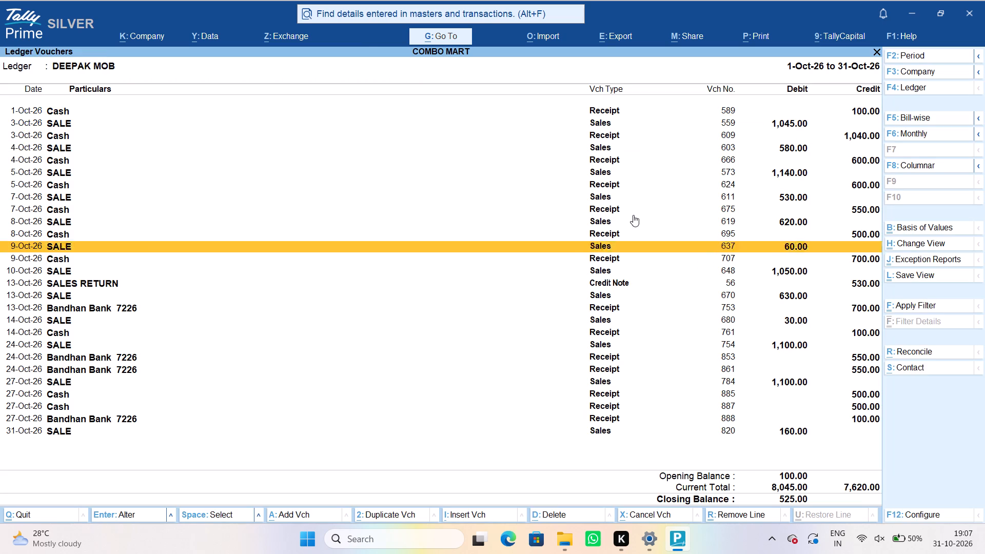
key(Return)
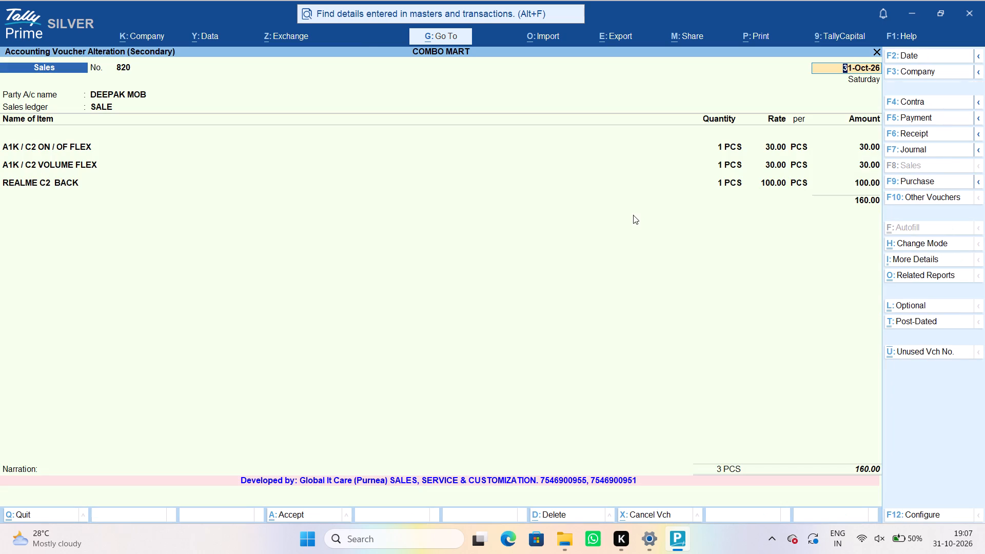
Add the item C11 / A57 VARNI CROWN below REALME C2 BACK with quantity 1 PCS at a rate of 550.
click(851, 172)
key(Return)
key(Return)
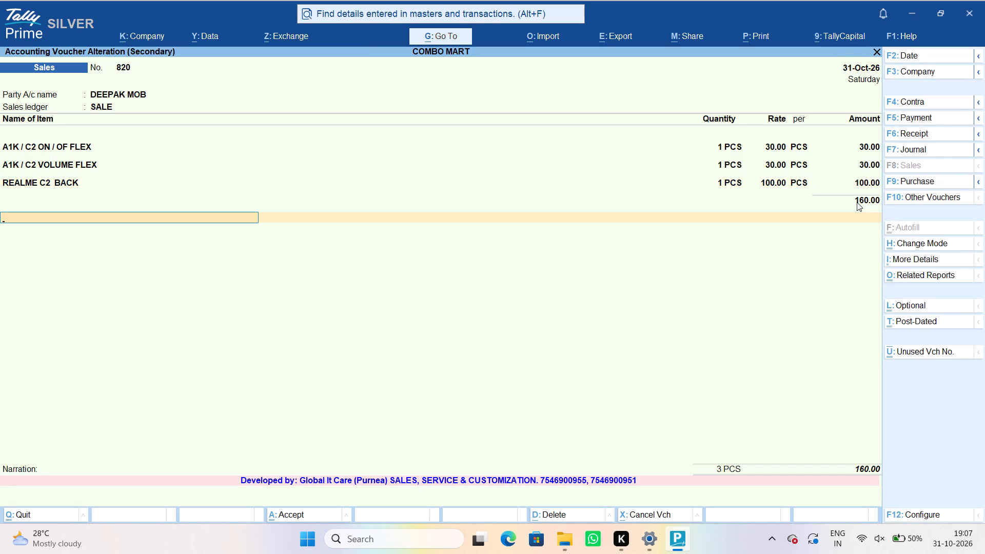
key(BackSpace)
key(Return)
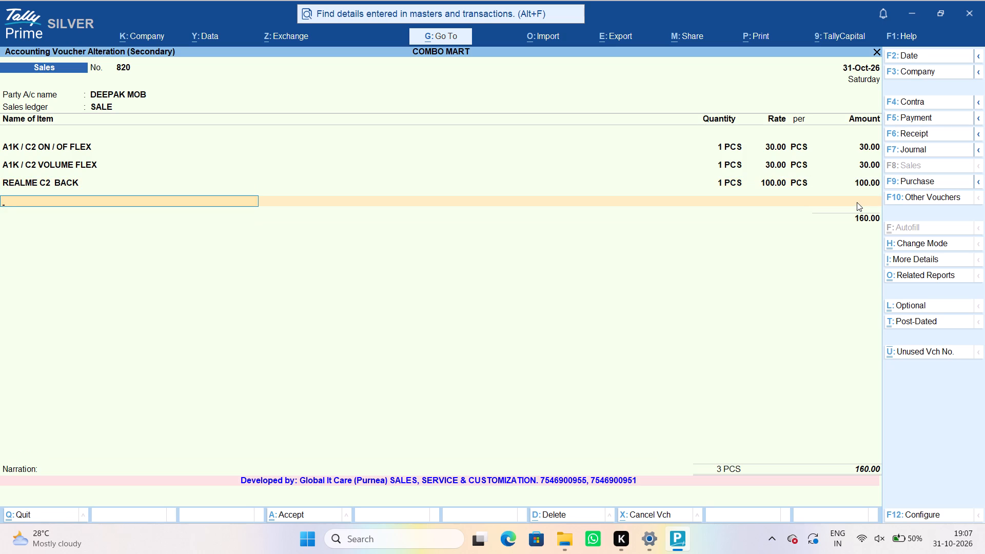
text(C11 A57)
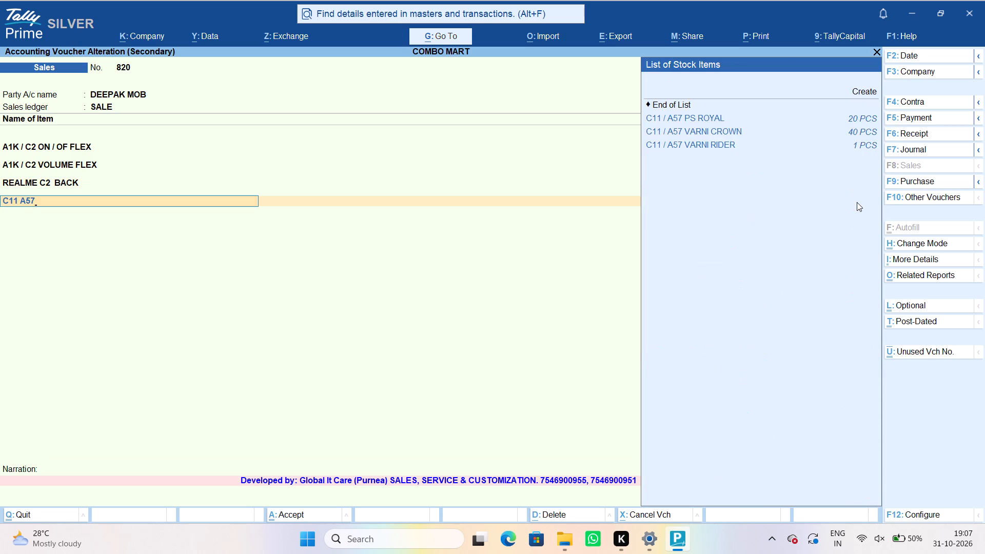
key(space)
text(V)
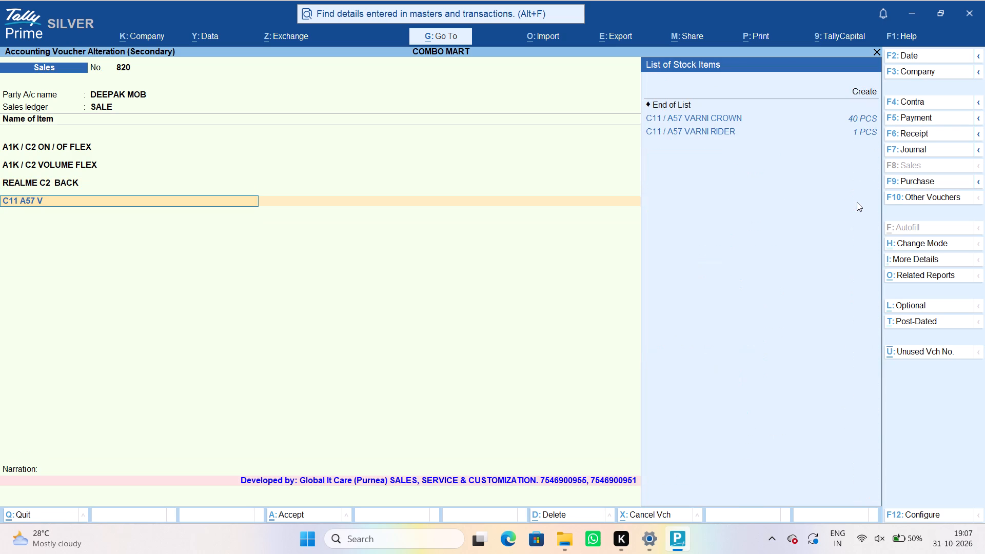
key(Down)
key(Return)
key(Return)
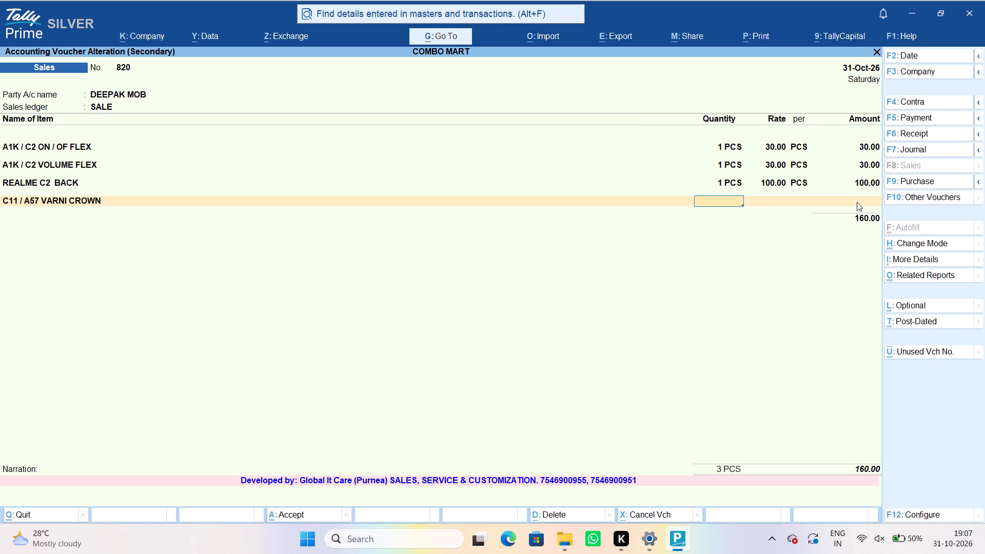
key(1)
key(Return)
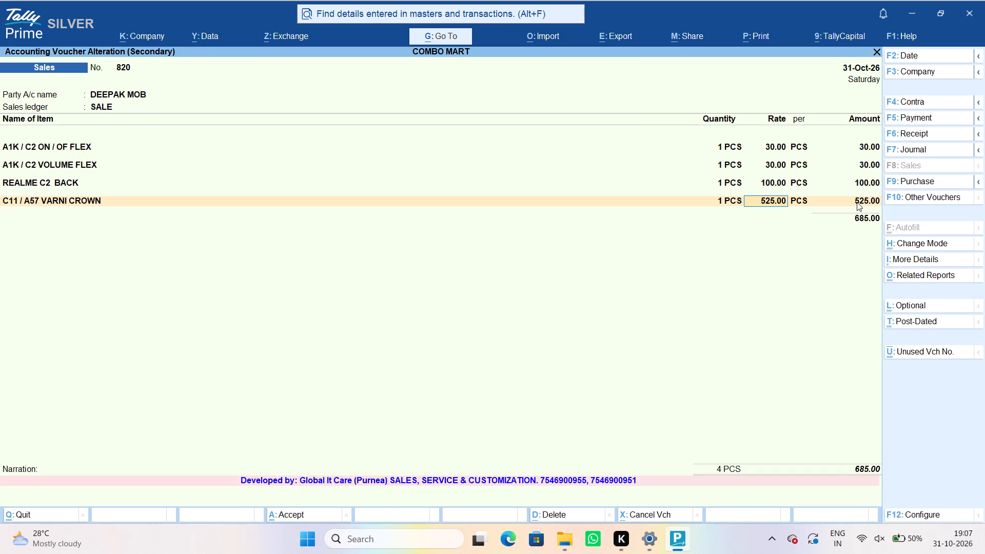
text(550)
key(Return)
key(Return)
key(Return)
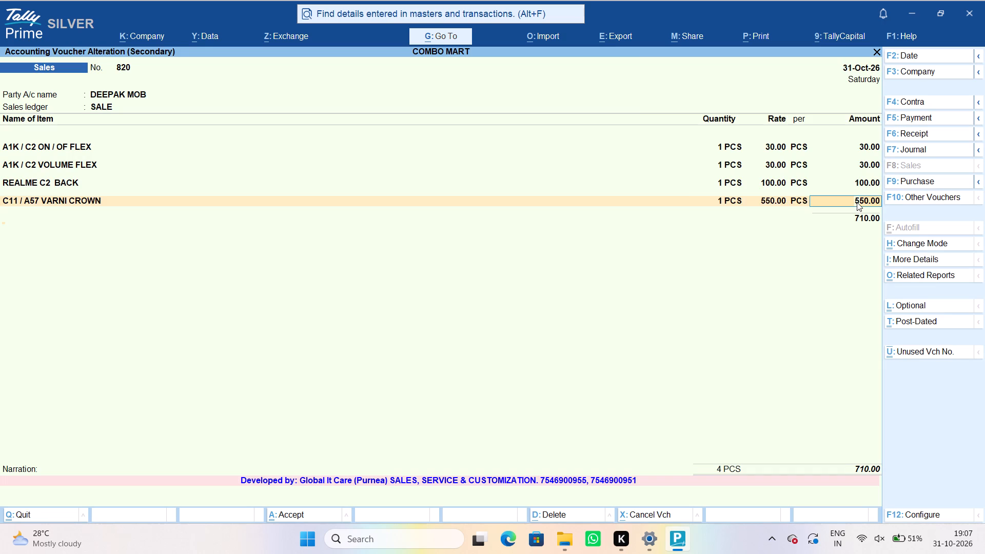
Add the item C12 / C15 / C11 / C25 ON / OF FLEX with quantity 1 PCS at a rate of 30.
text(C12 ON)
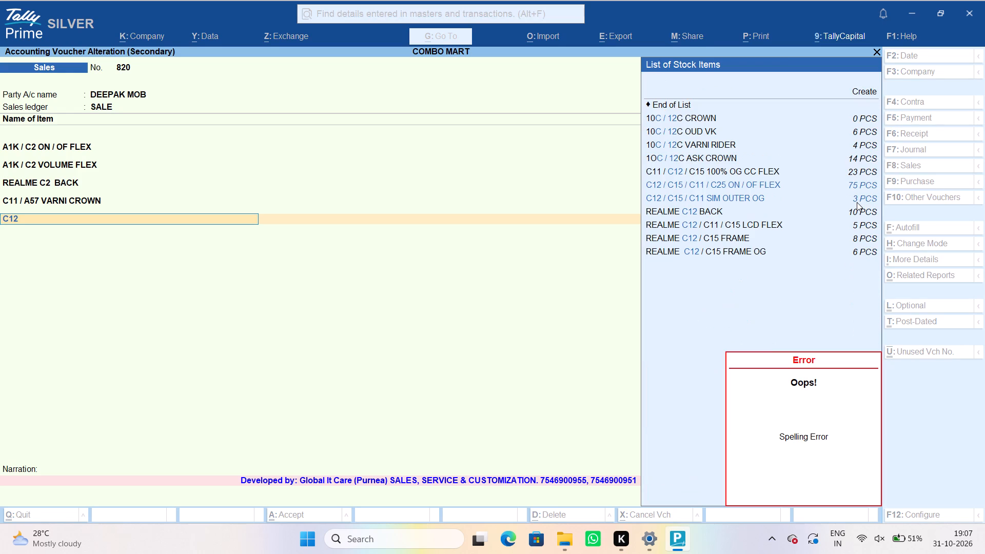
key(Down)
key(Down)
key(Up)
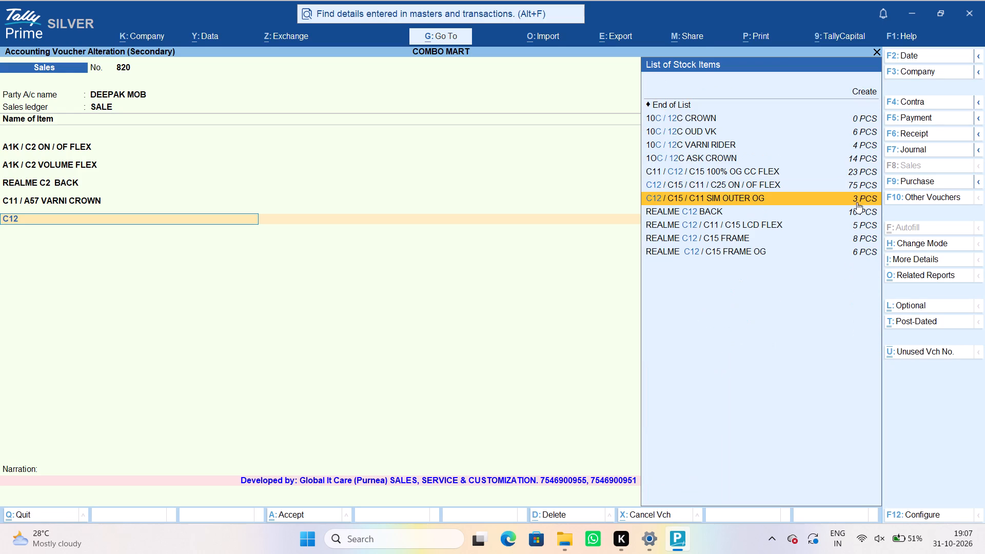
key(Return)
key(Return)
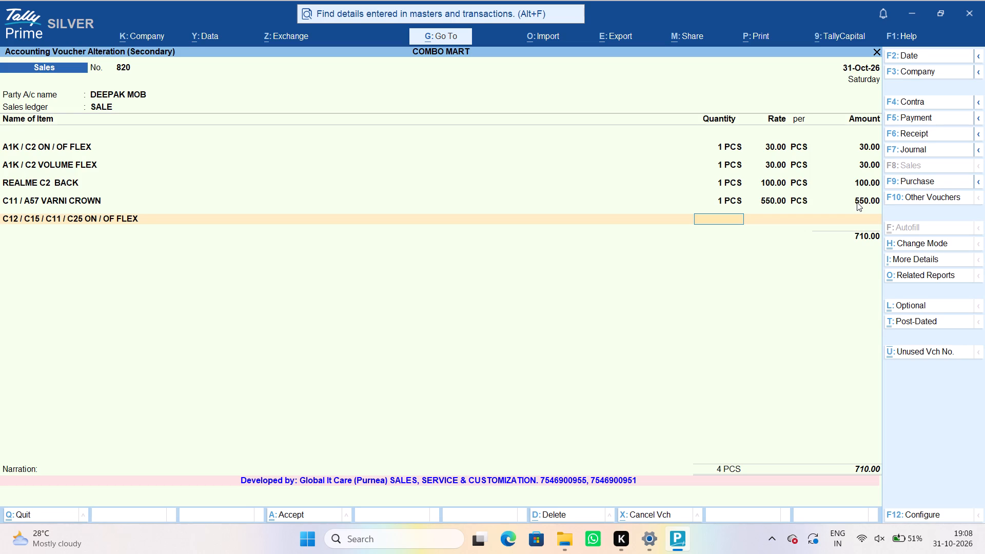
key(1)
key(Return)
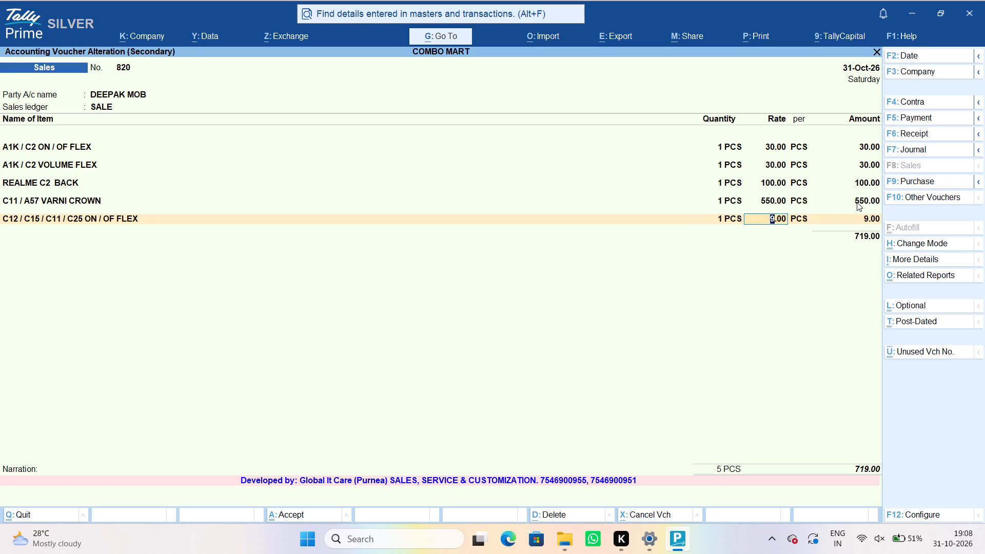
text(30)
key(Return)
key(Return)
key(Return)
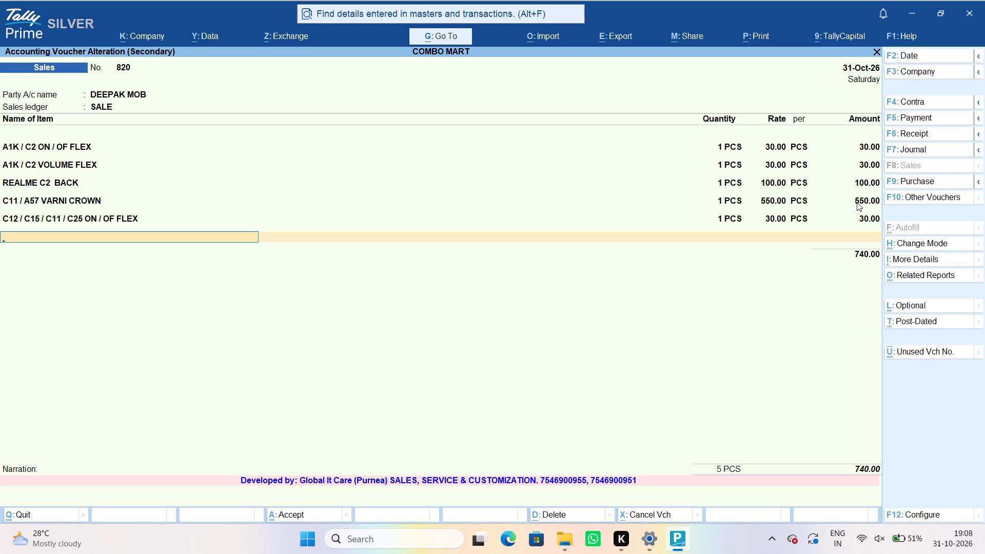
Add the item G21 GLUE PESTE with quantity 1 PCS at a rate of 90.
text(GLUE)
key(space)
key(f)
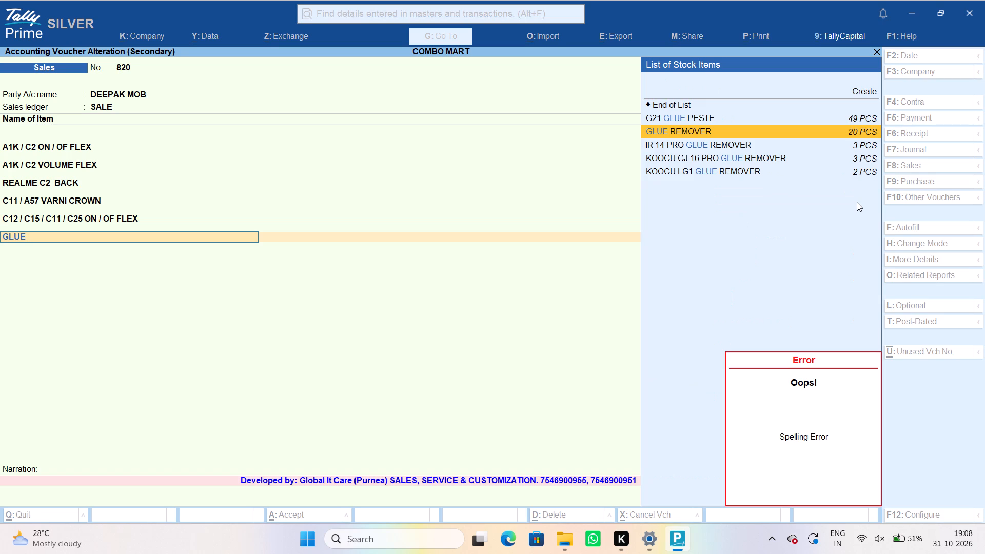
key(Up)
key(Return)
key(Return)
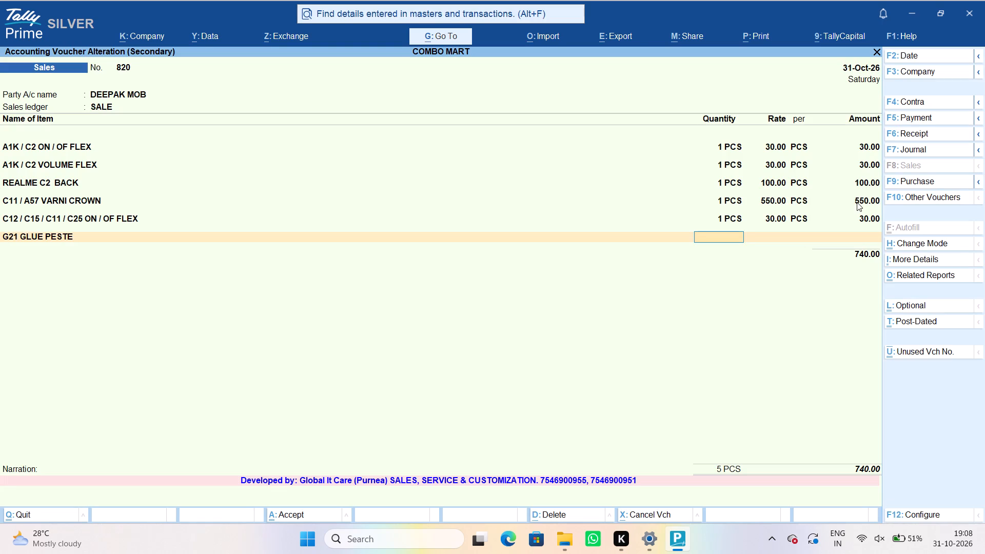
key(1)
key(Return)
text(90)
key(Return)
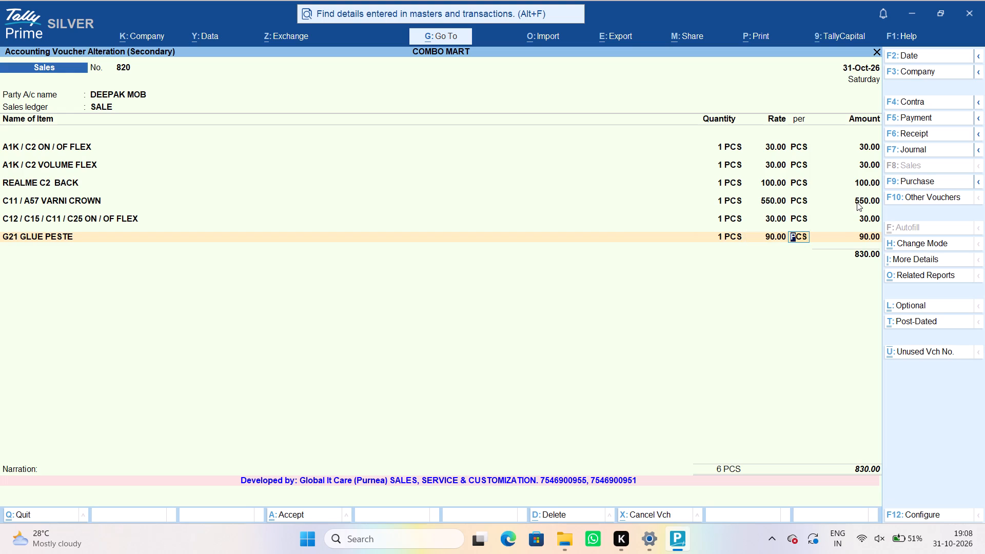
key(Return)
key(Return)
End the item list, accept DEEPAK MOB's altered sales voucher and return to the Gateway of Tally.
key(Return)
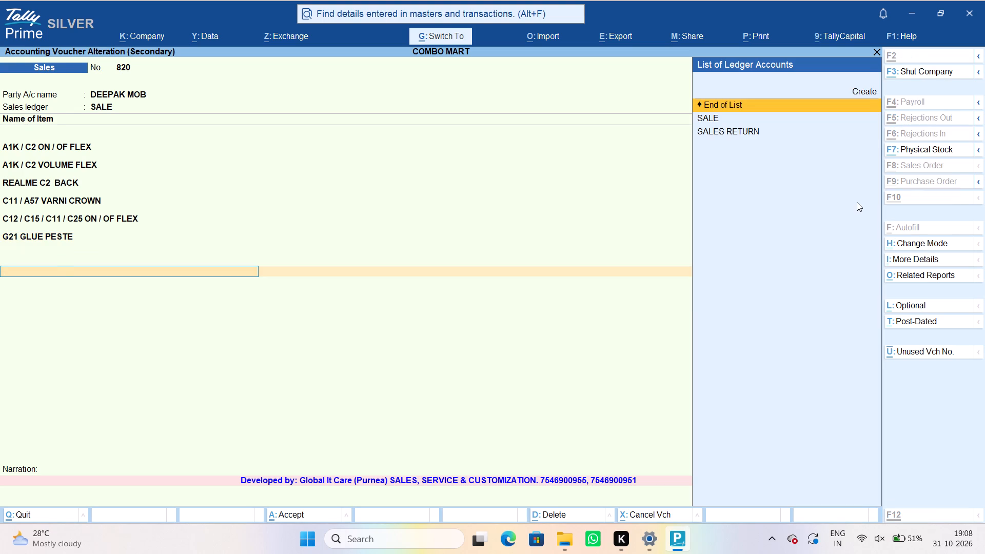
key(ctrl+a)
key(Escape)
key(Escape)
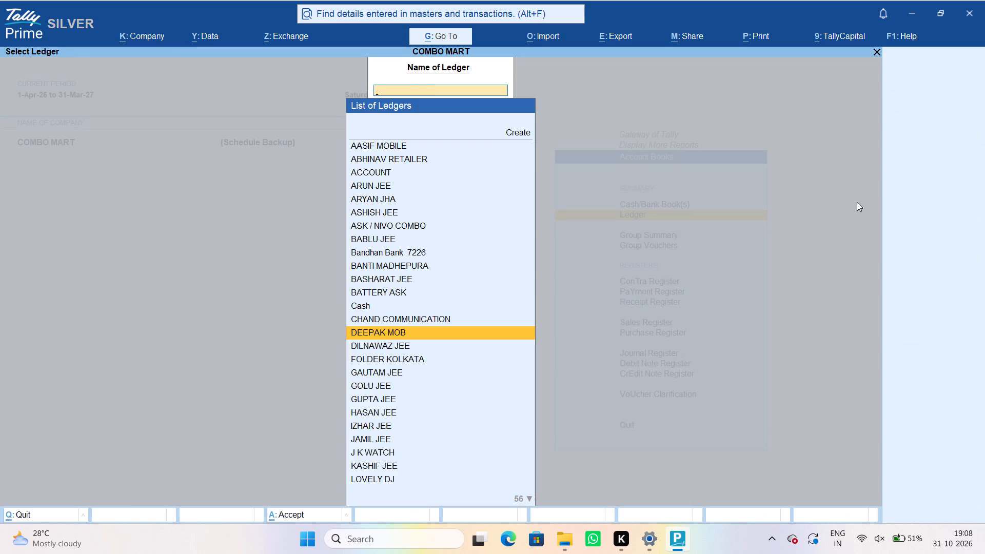
key(Escape)
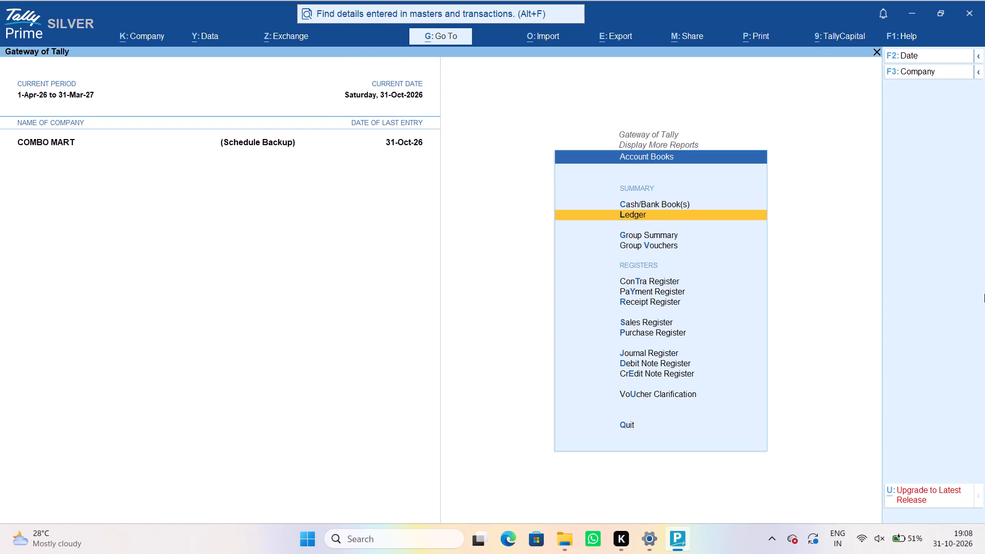
key(Escape)
key(Escape)
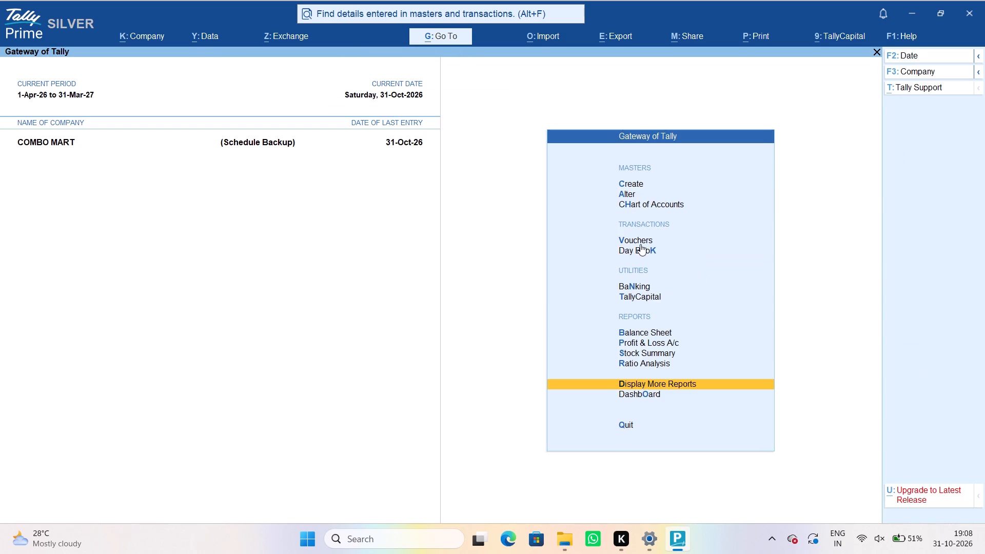
Start a credit note dated 31-Oct-26 for VIKASH JEE, keeping the default party and dispatch details and the SALE ledger.
click(640, 241)
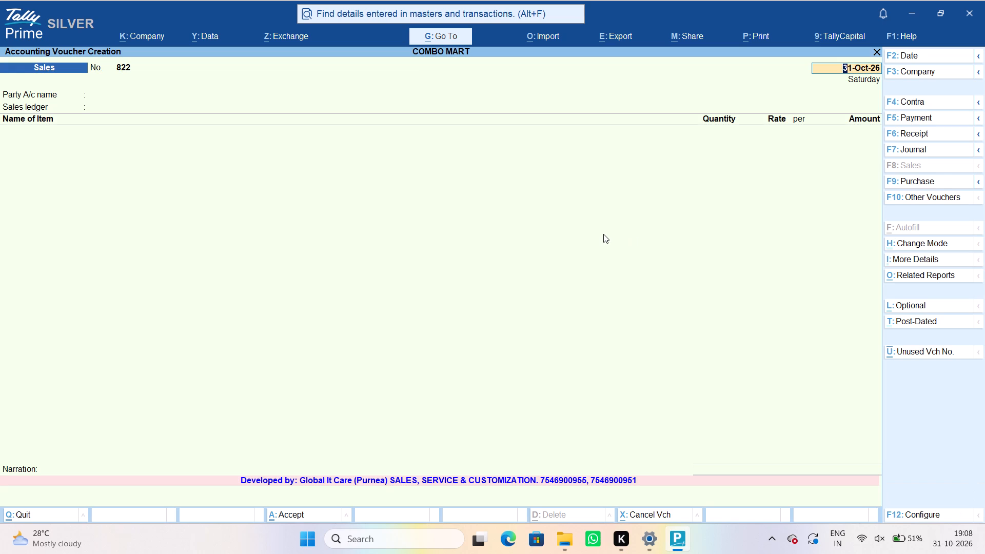
key(alt+F6)
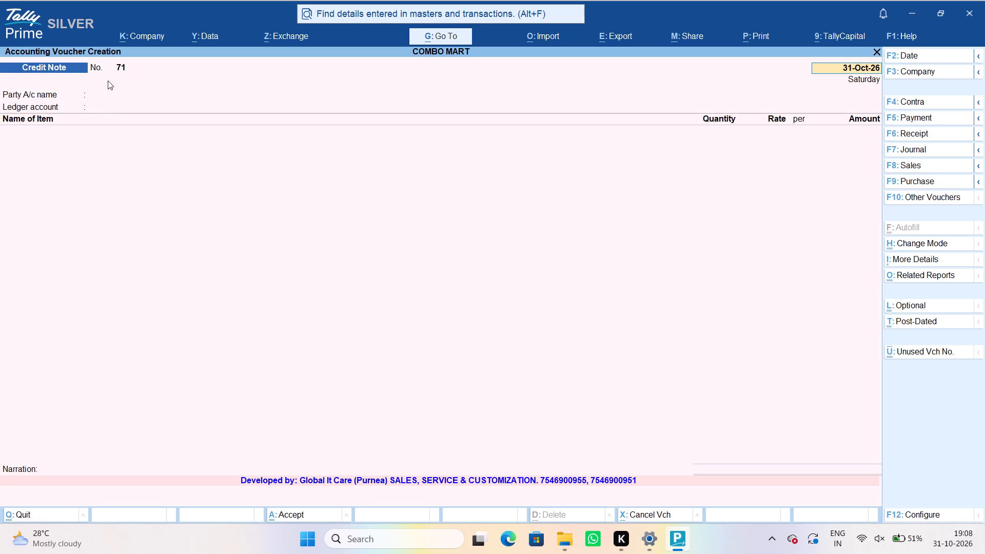
click(105, 95)
text(VIKASH)
key(space)
key(Return)
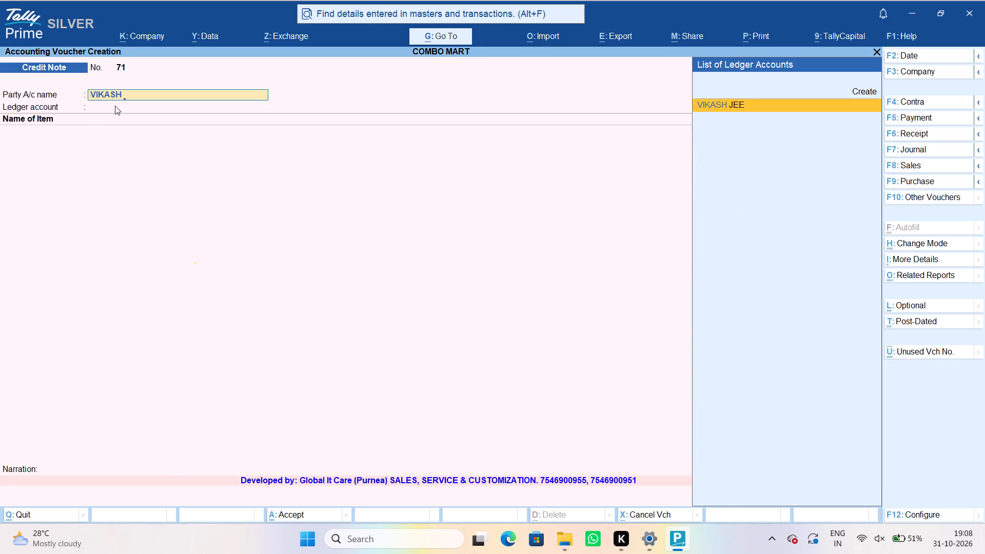
key(ctrl+a)
key(ctrl+a)
key(Return)
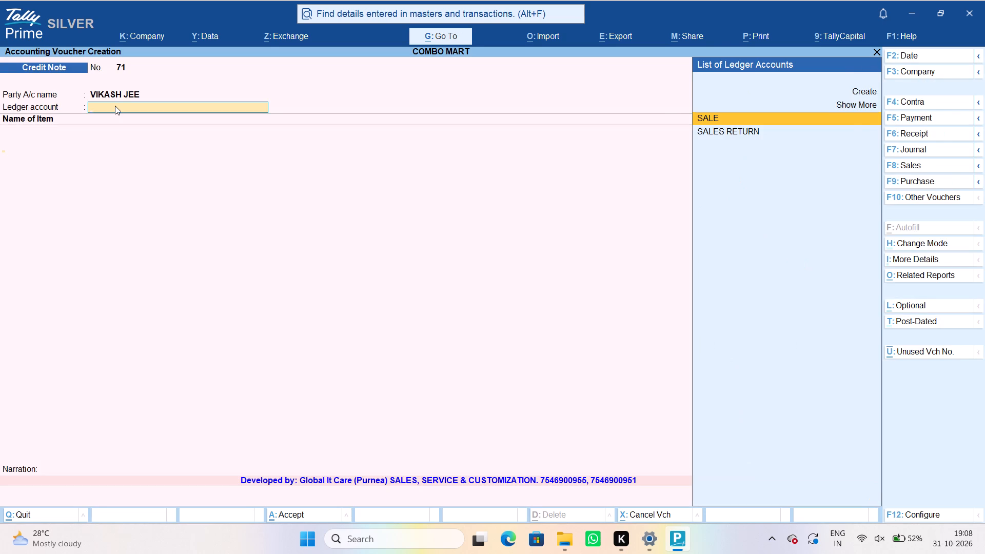
Add the item IPHONE 13 to the credit note with quantity 1 PCS at the default rate of 940.
text(I PHO)
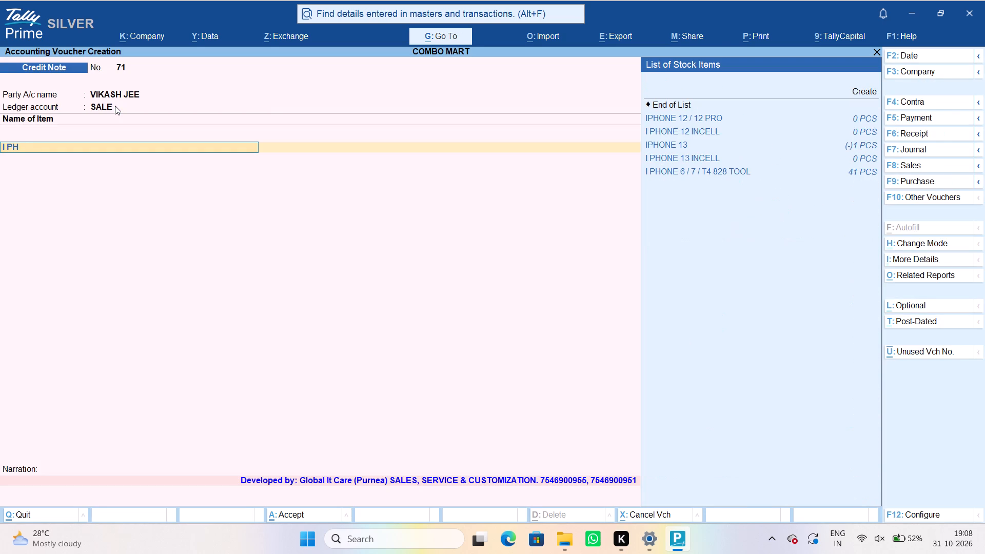
key(Down)
key(Down)
key(Down)
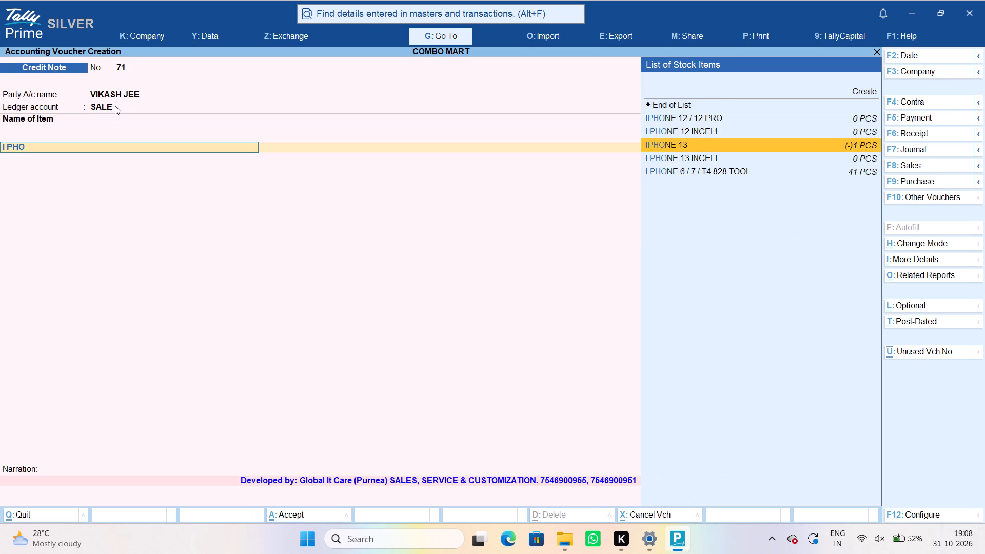
key(Down)
key(Up)
key(Return)
key(Return)
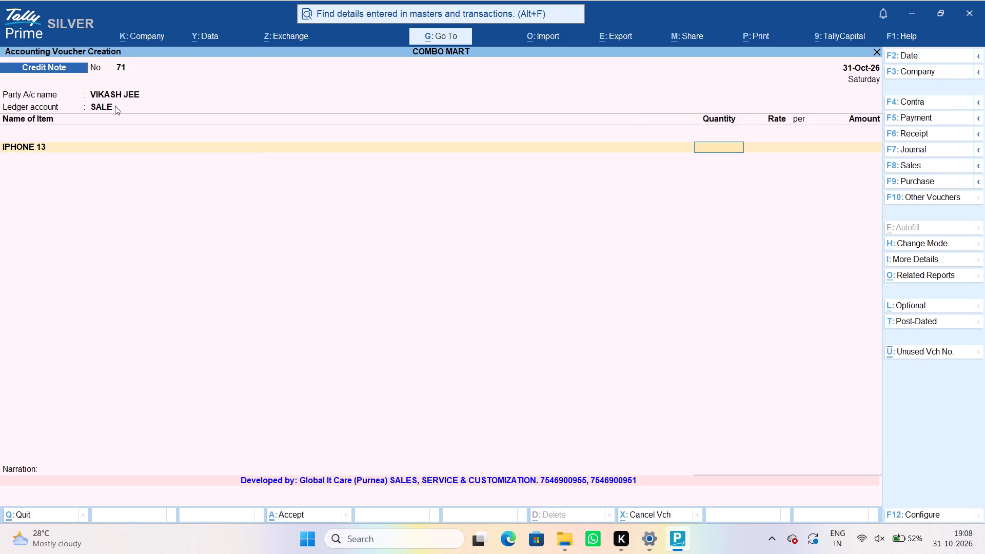
key(1)
key(Return)
key(Return)
key(Return)
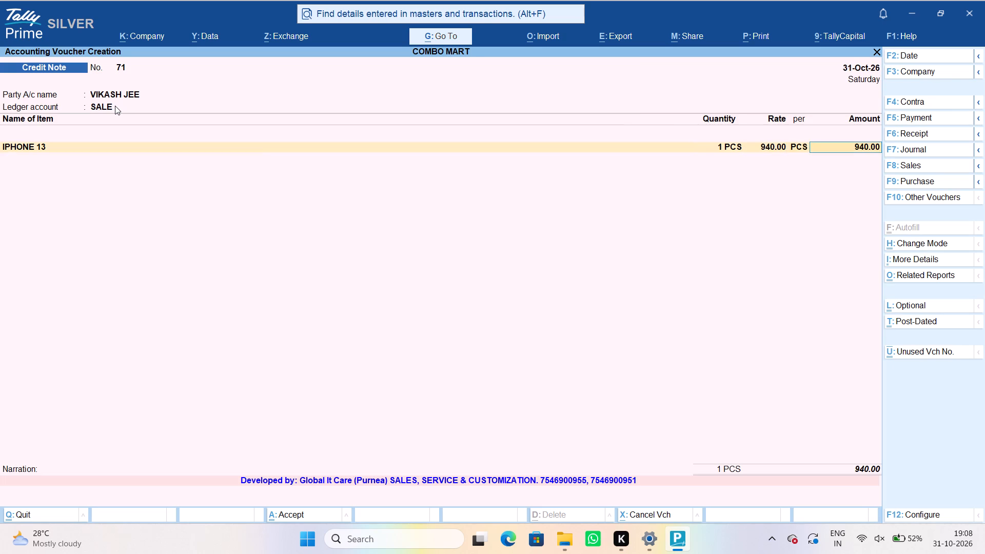
key(Return)
End the item list and accept VIKASH JEE's credit note without a narration.
key(Return)
key(Return)
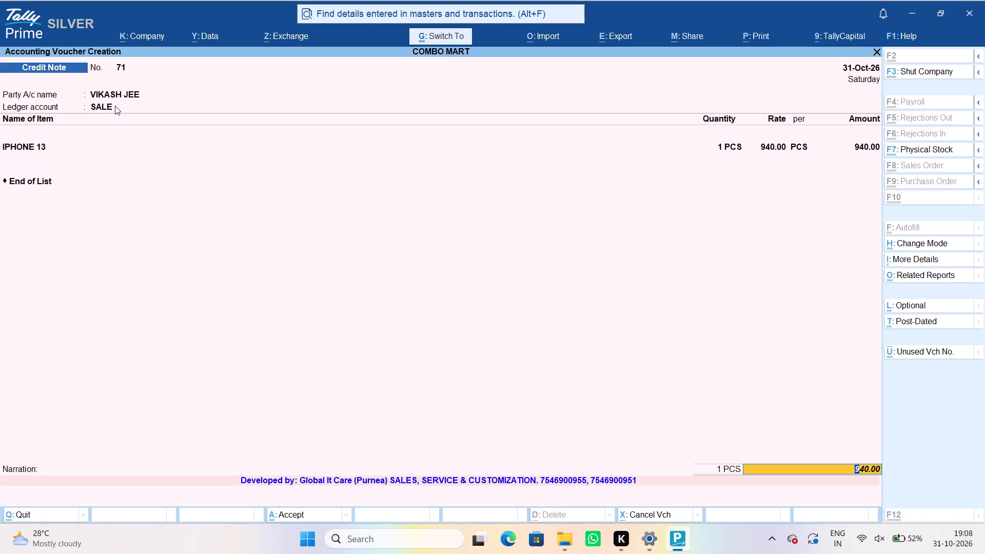
key(ctrl+a)
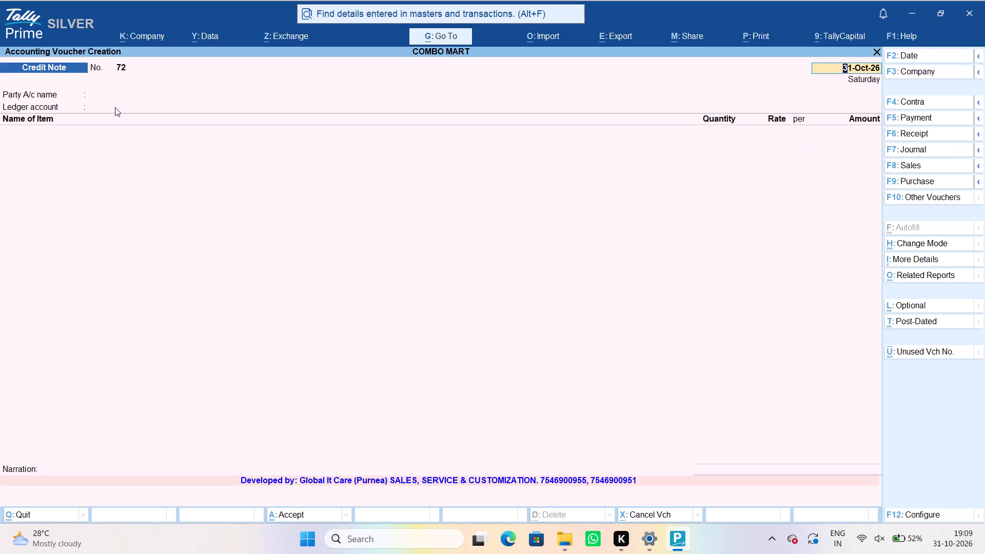
Quit the blank credit note and open a new sales voucher from the Gateway of Tally.
key(Escape)
key(Escape)
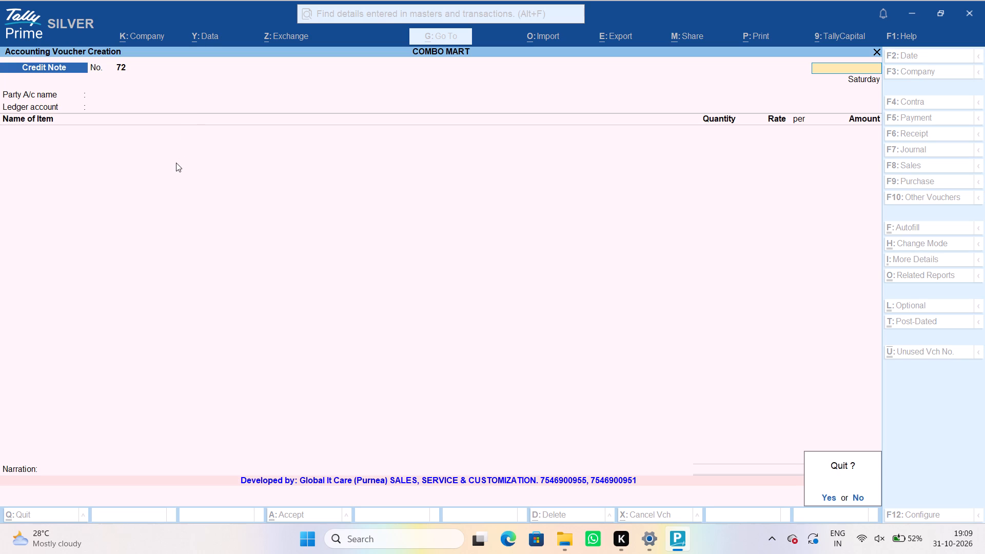
key(F8)
key(F8)
key(Return)
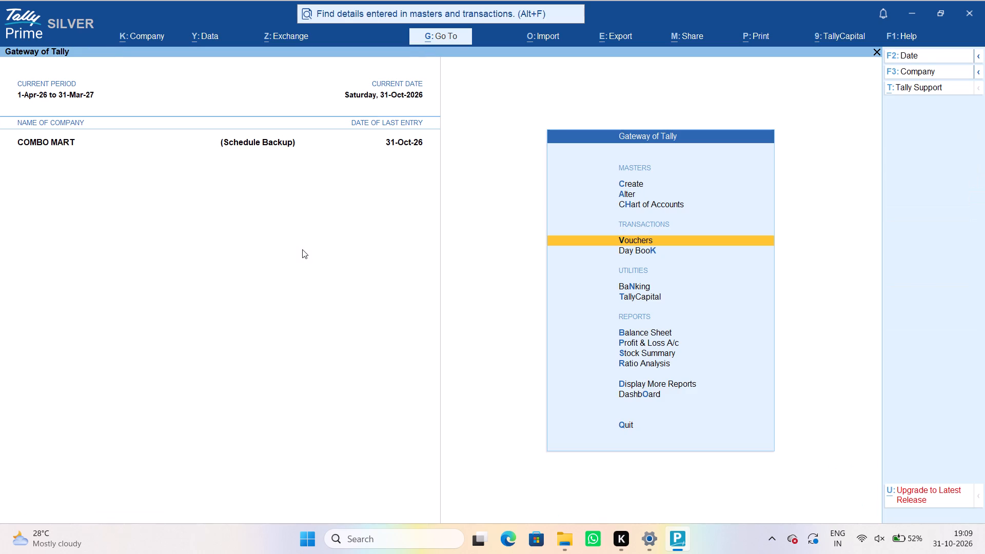
key(Return)
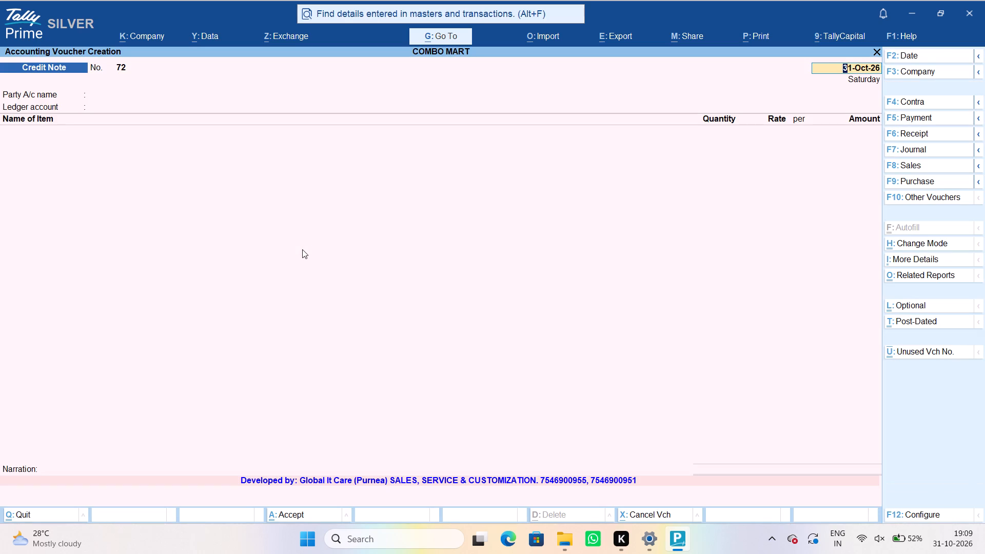
key(F8)
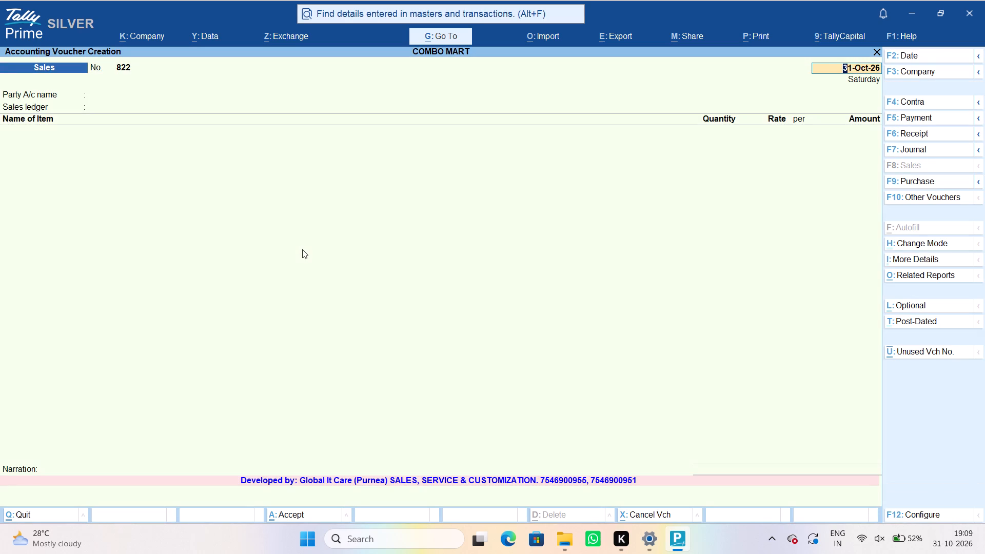
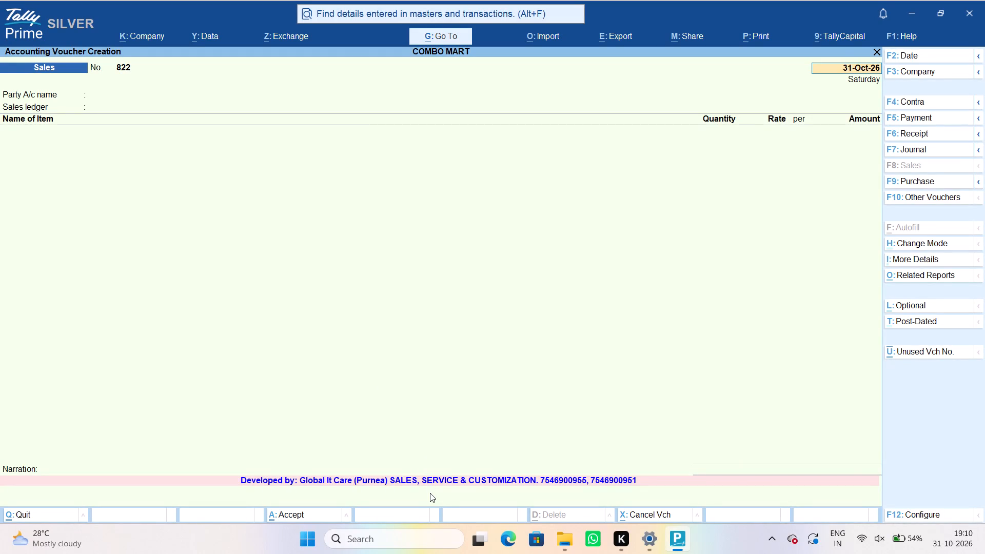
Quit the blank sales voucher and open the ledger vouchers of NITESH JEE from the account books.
key(Escape)
key(Escape)
key(Escape)
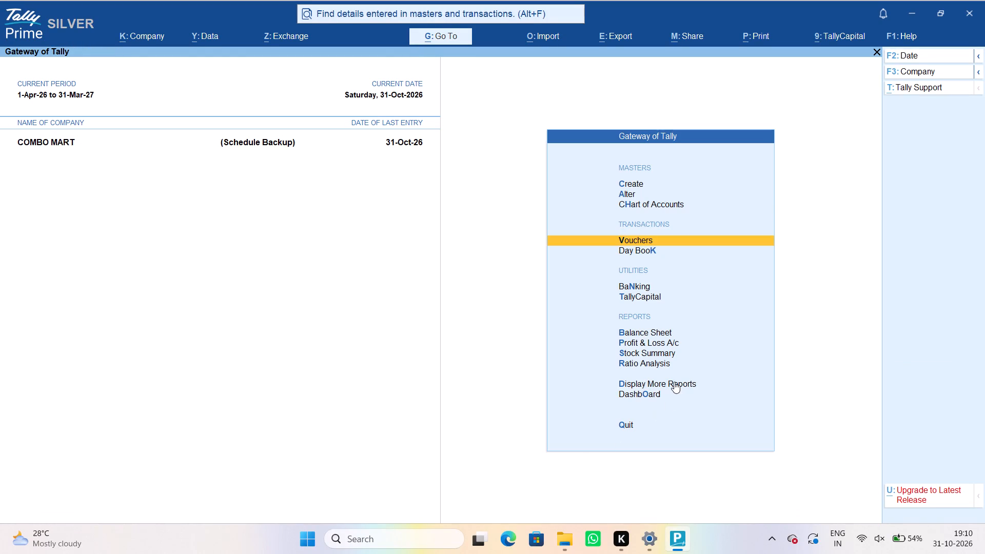
click(674, 382)
click(653, 249)
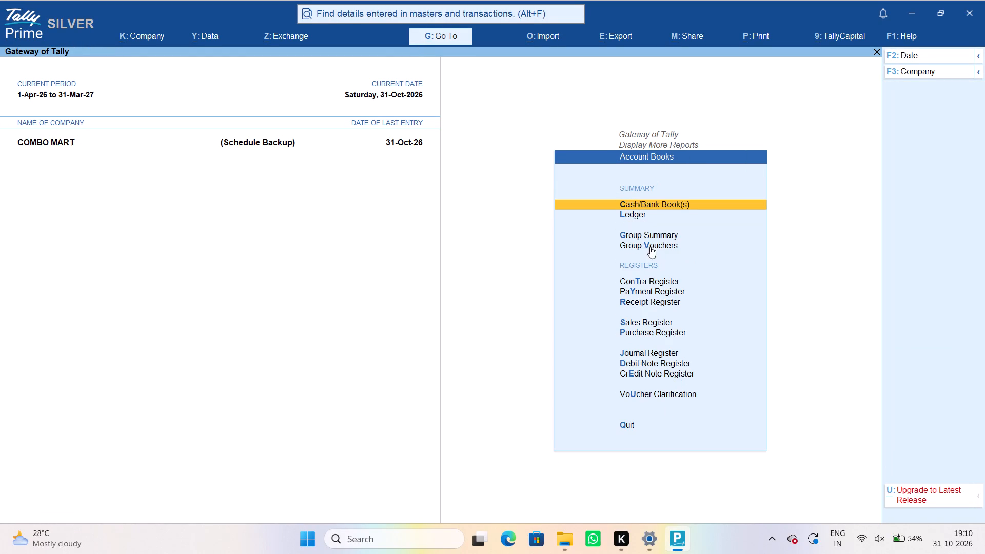
click(645, 213)
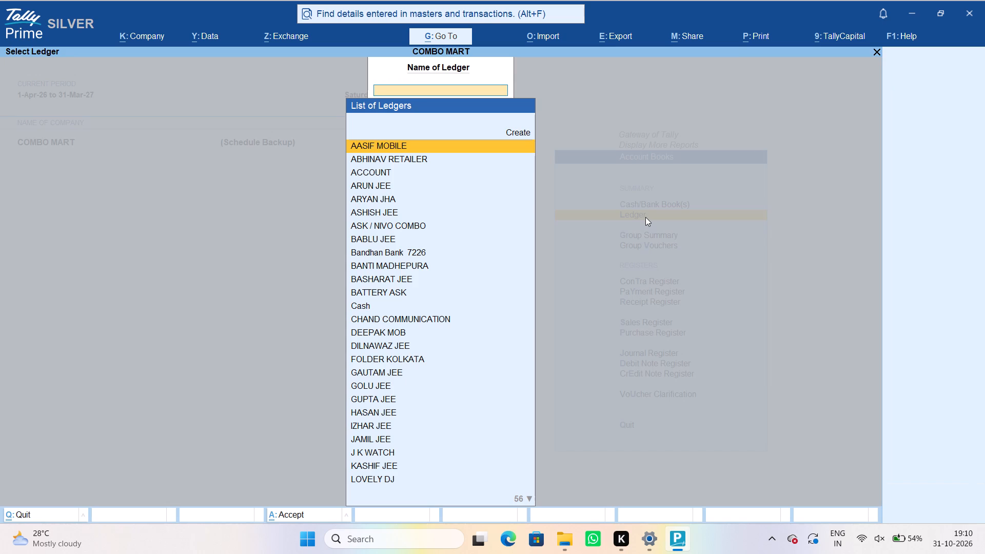
text(NITE)
key(Return)
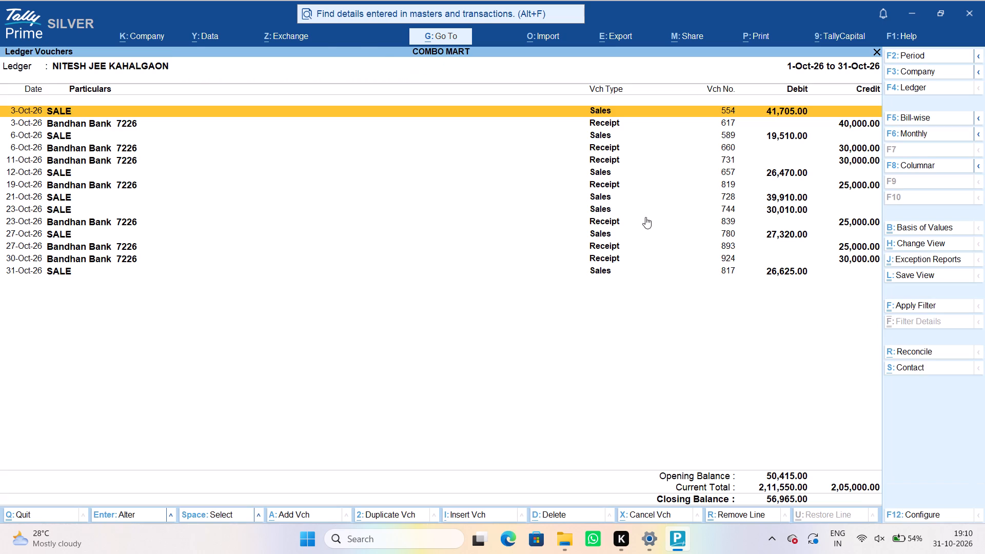
triple_click(750, 275)
key(ctrl+e)
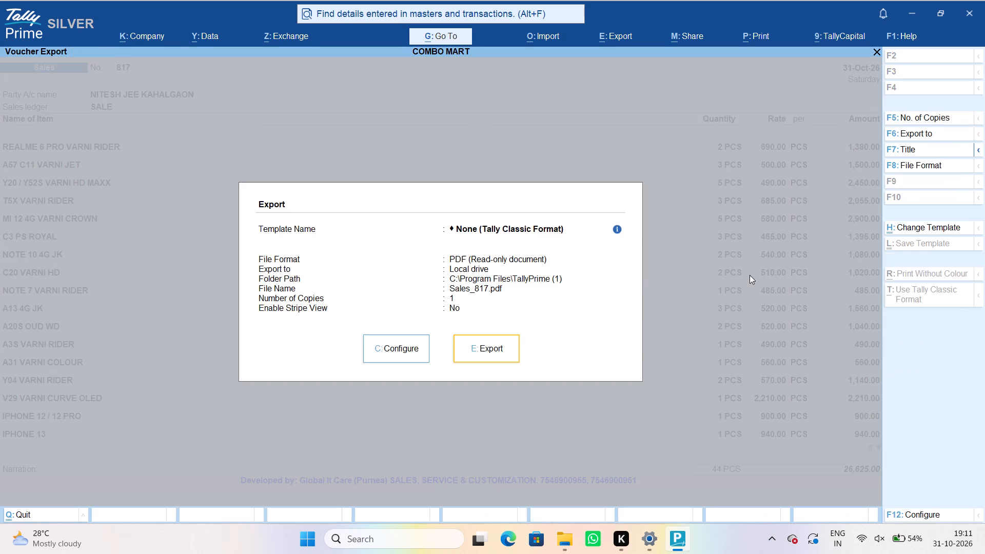
key(Return)
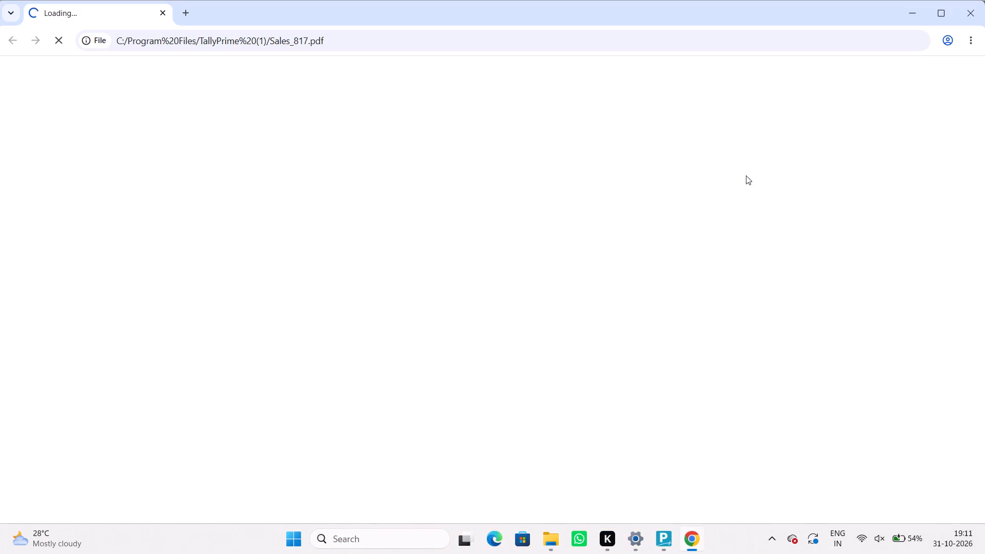
Start saving a copy of the exported invoice PDF to Downloads and clear the suggested file name.
click(922, 71)
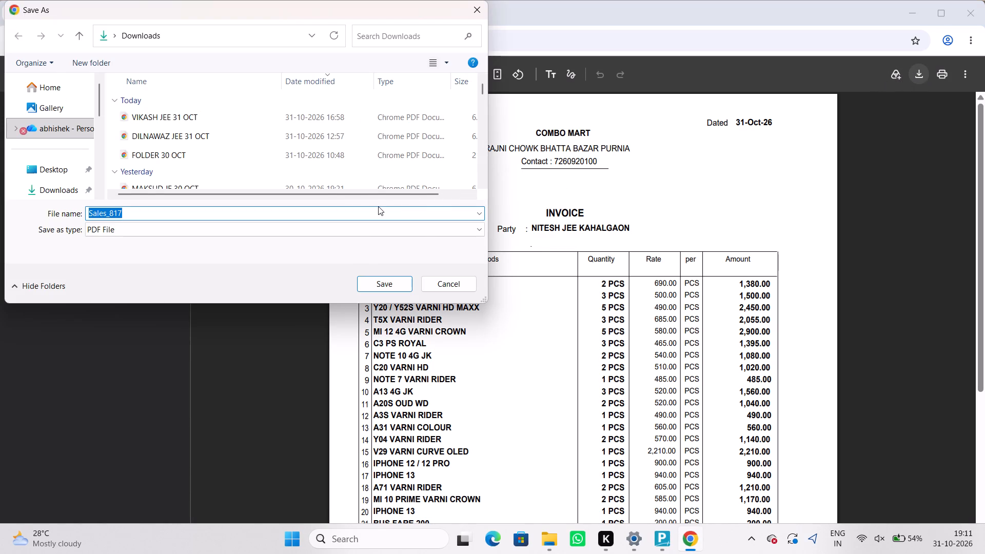
key(BackSpace)
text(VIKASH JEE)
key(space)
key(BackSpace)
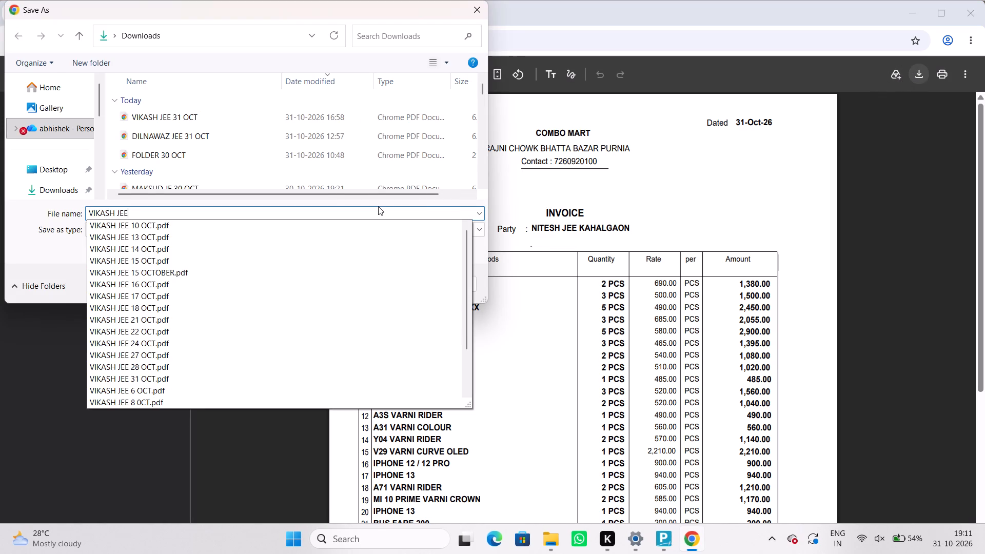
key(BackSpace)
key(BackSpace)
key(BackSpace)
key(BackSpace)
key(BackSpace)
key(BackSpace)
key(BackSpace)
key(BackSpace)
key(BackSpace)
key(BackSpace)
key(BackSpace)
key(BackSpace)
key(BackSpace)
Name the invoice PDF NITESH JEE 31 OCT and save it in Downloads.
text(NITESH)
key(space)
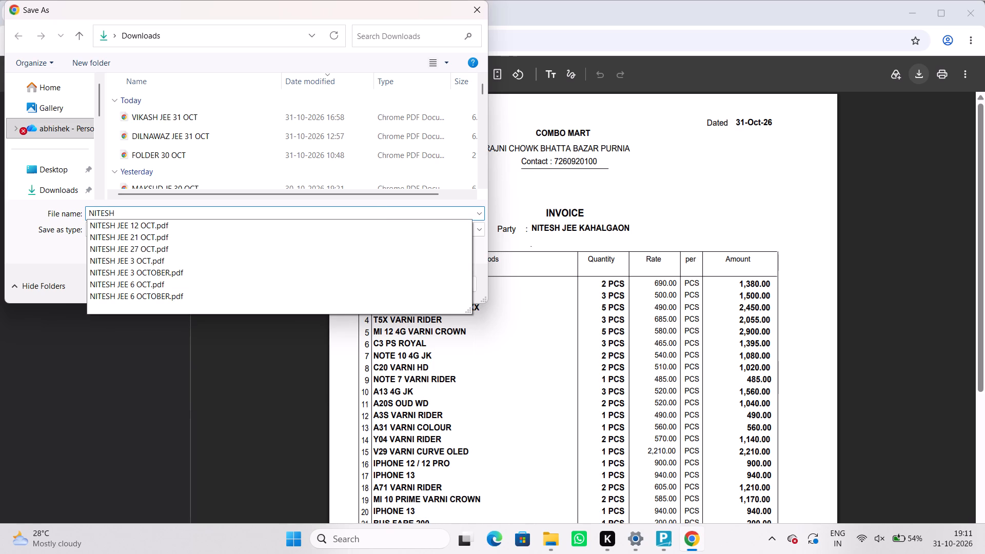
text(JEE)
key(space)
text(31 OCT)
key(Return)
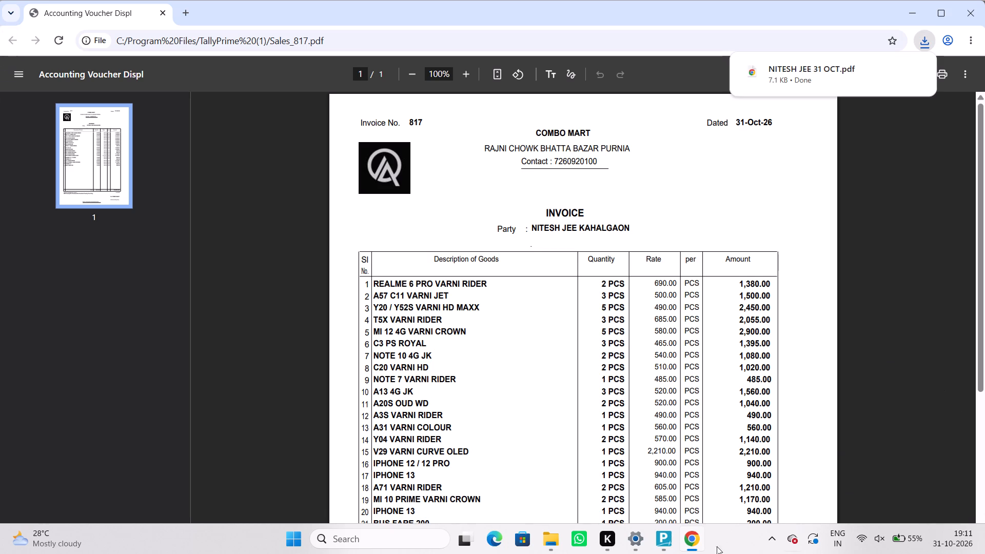